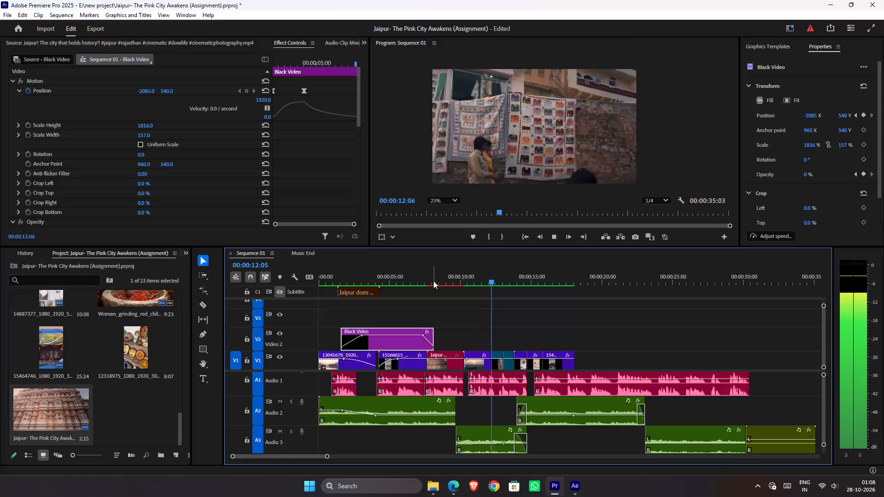
Play back the sequence between about 6 and 16 seconds to review the cuts against the voiceover.
drag(432, 279, 411, 280)
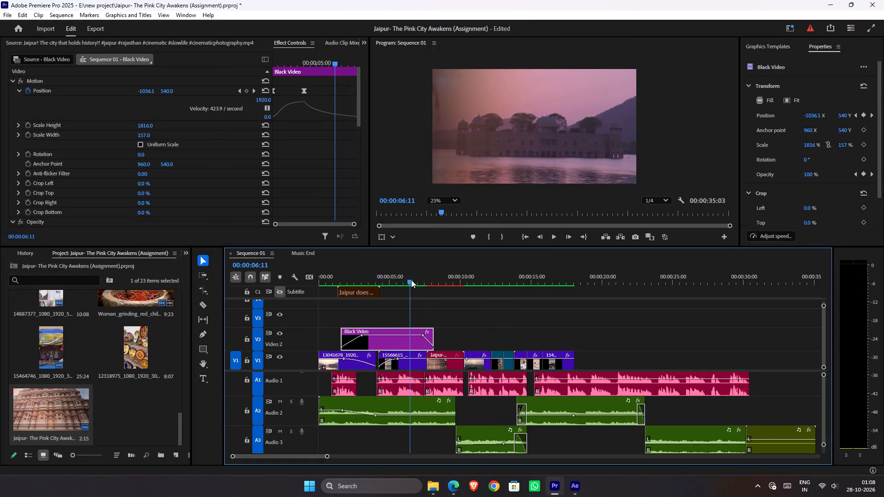
drag(411, 280, 413, 281)
key(space)
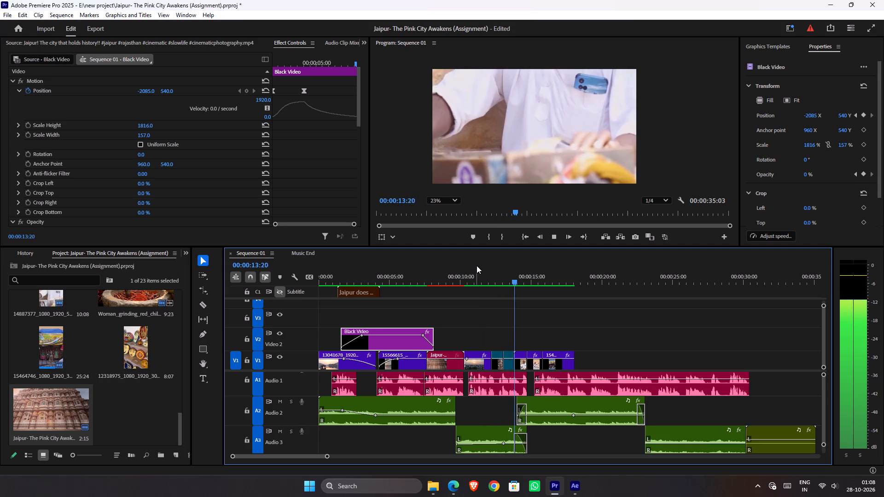
key(space)
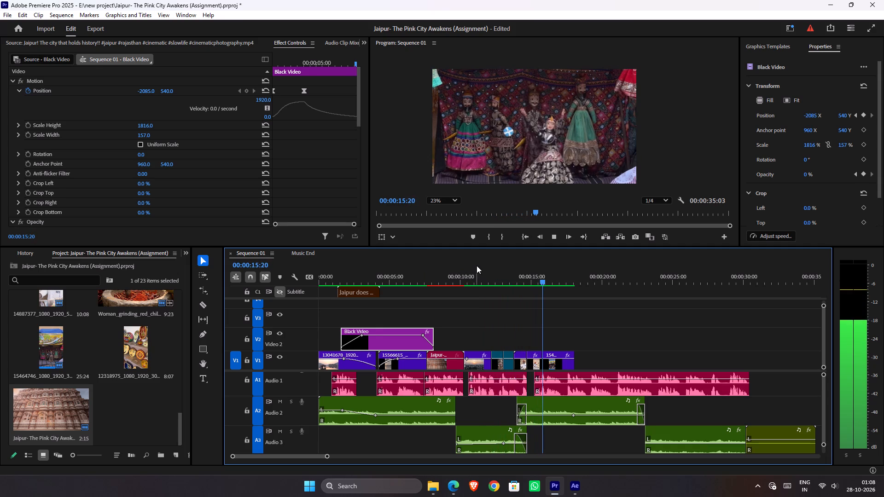
drag(470, 274, 418, 281)
key(space)
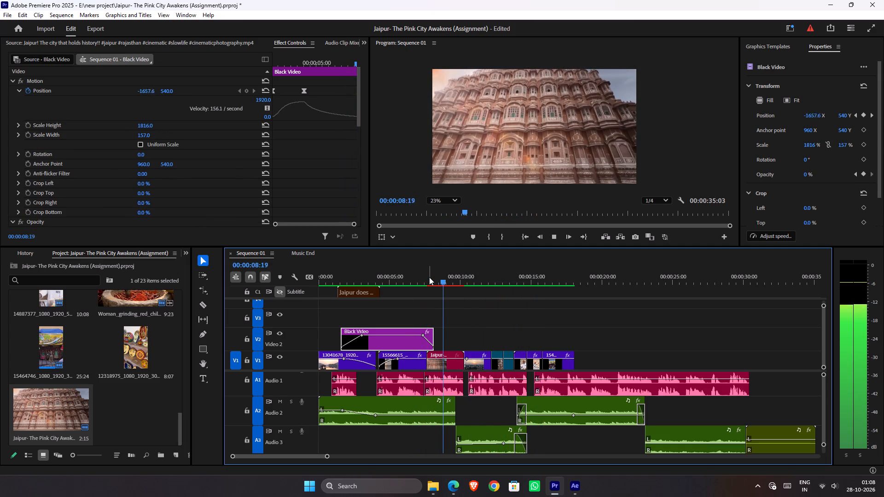
key(space)
key(space)
key(space)
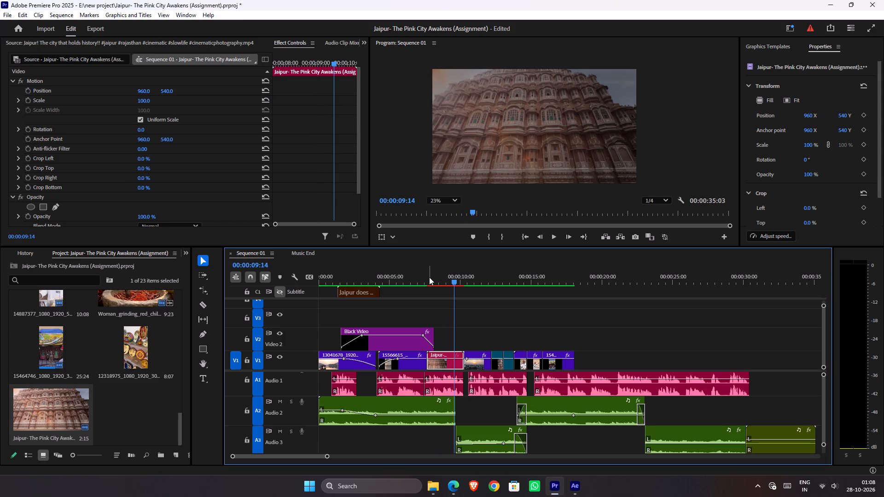
key(space)
key(space)
key(space)
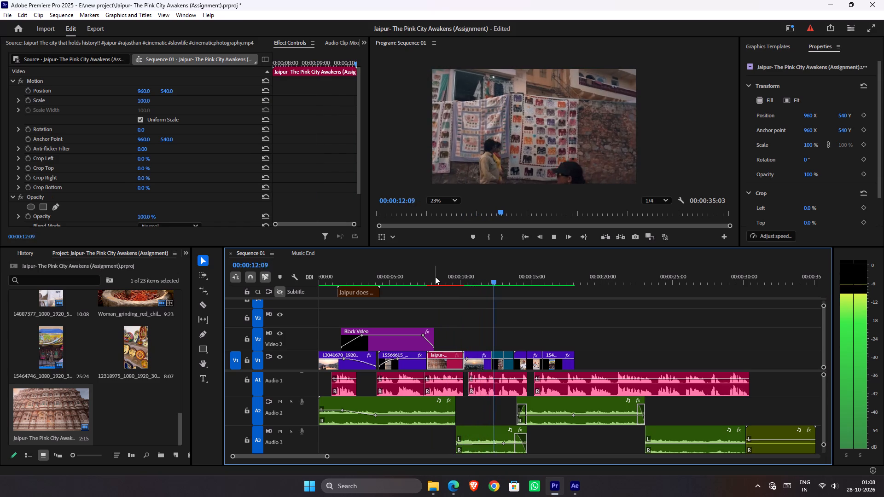
key(space)
key(space)
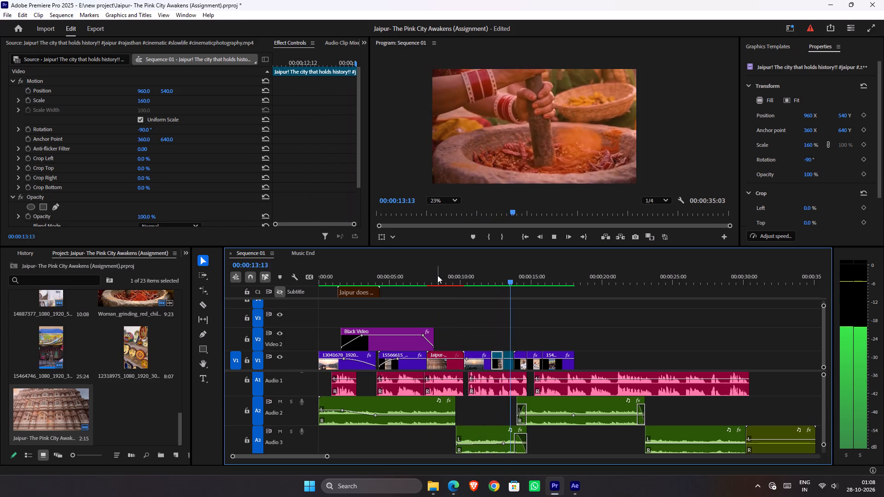
key(space)
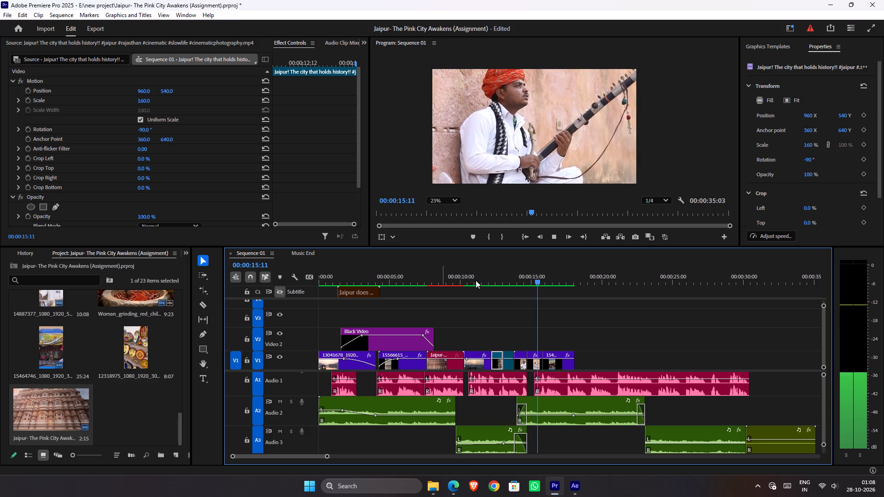
drag(514, 282, 505, 281)
Save the project.
key(ctrl+s)
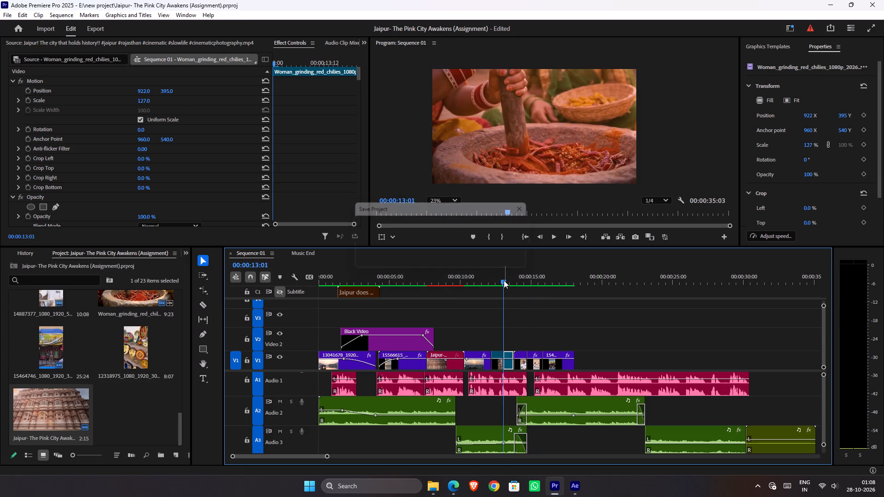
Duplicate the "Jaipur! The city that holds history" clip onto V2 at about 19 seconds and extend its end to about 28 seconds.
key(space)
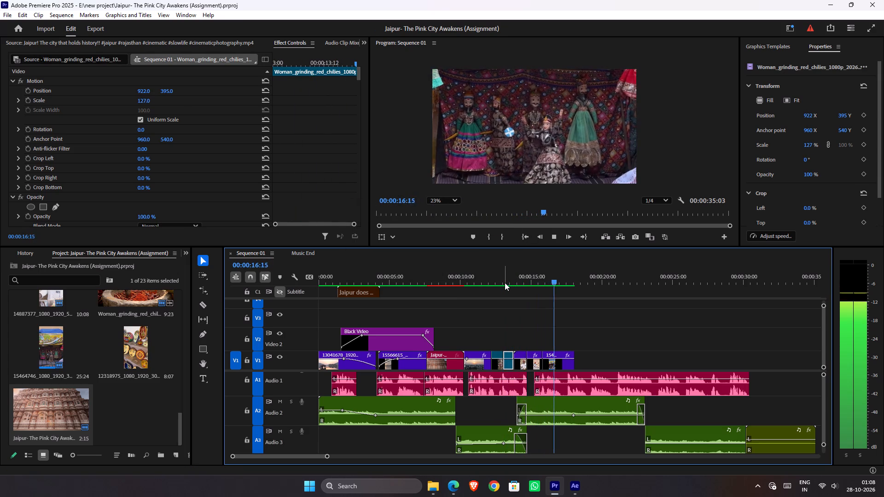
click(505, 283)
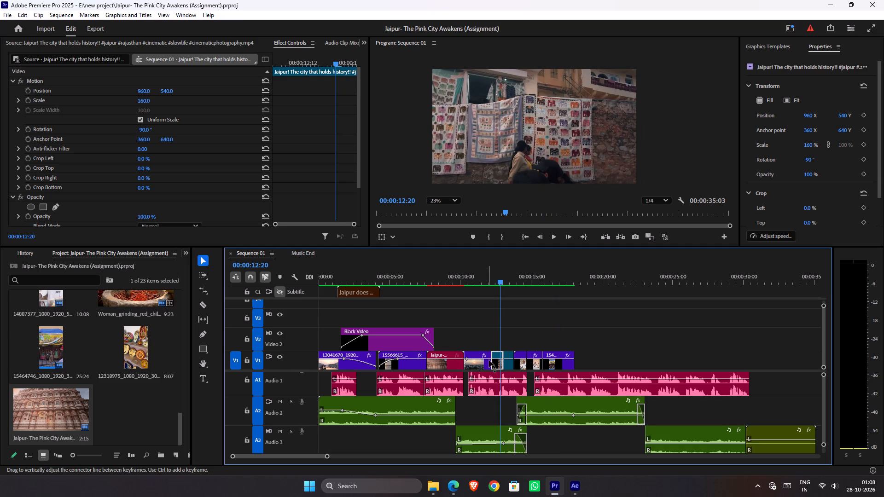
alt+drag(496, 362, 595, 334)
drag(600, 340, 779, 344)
Scrub and play through the extended Jaipur clip on V2 to examine its shots against the voiceover.
click(640, 283)
drag(640, 283, 663, 299)
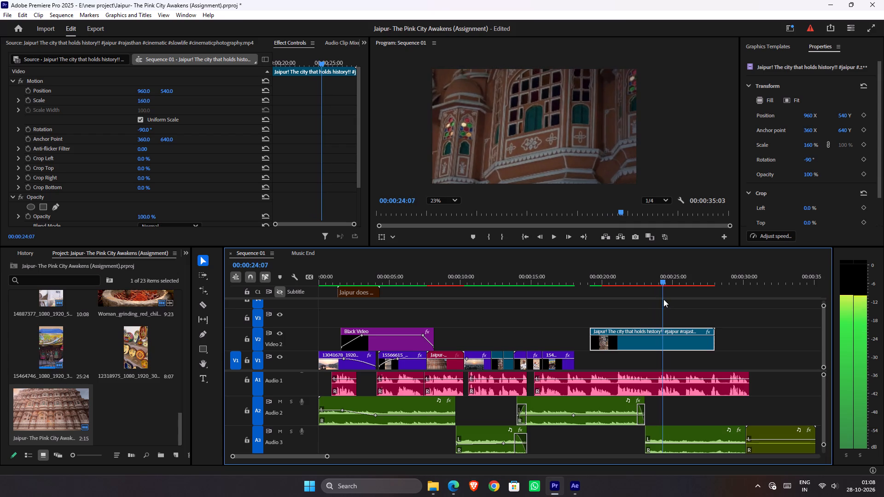
drag(663, 299, 618, 294)
key(space)
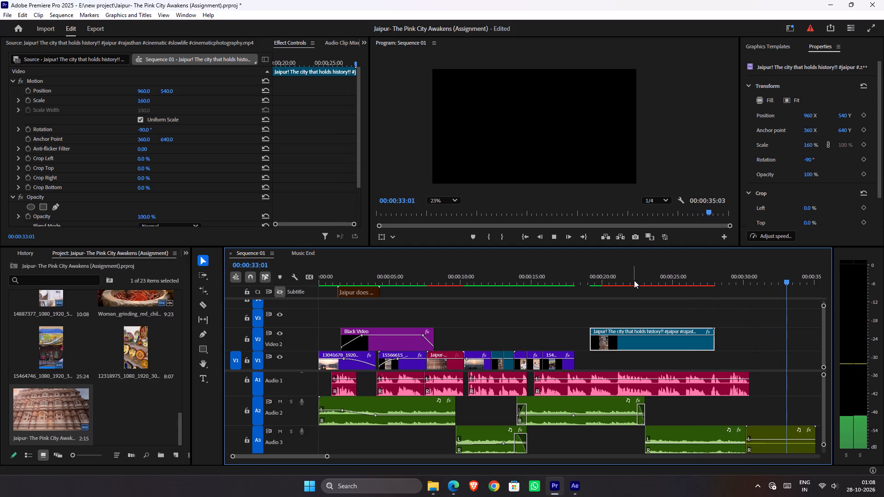
drag(634, 280, 287, 280)
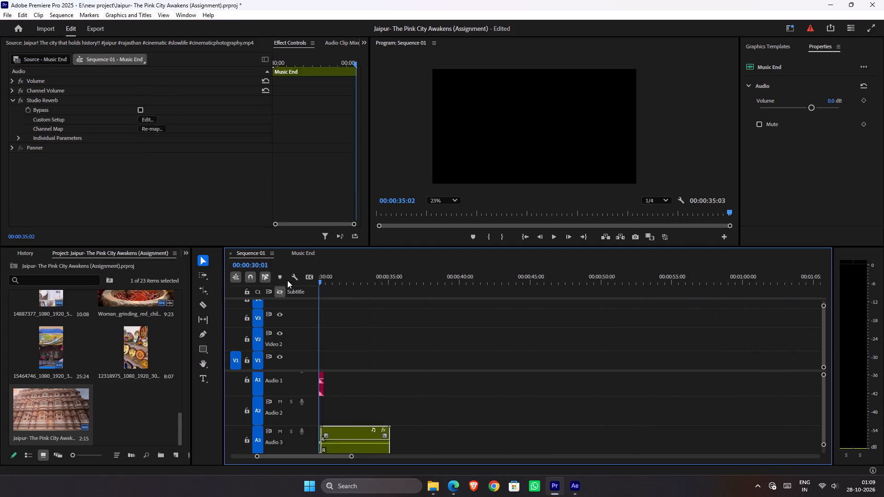
drag(287, 280, 425, 301)
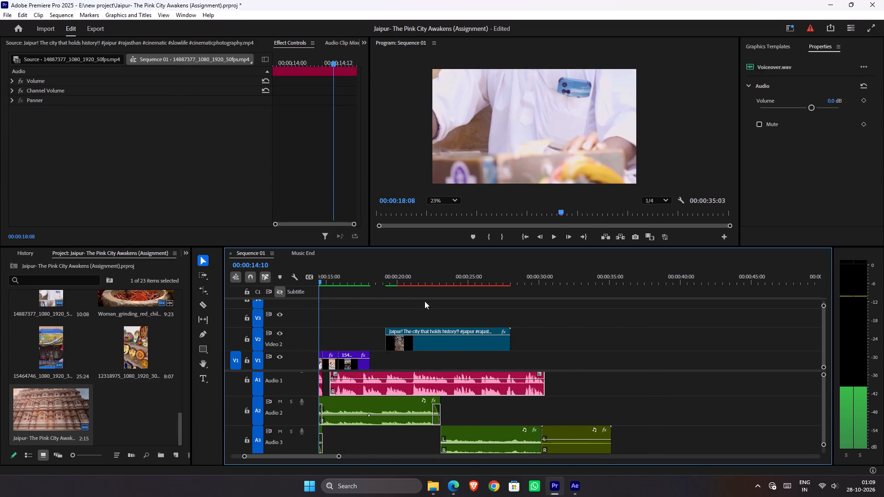
drag(425, 301, 379, 299)
key(space)
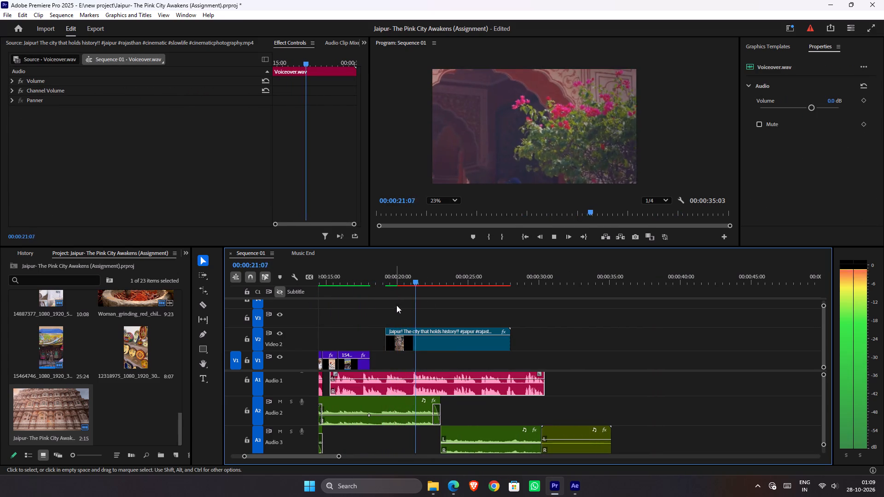
key(space)
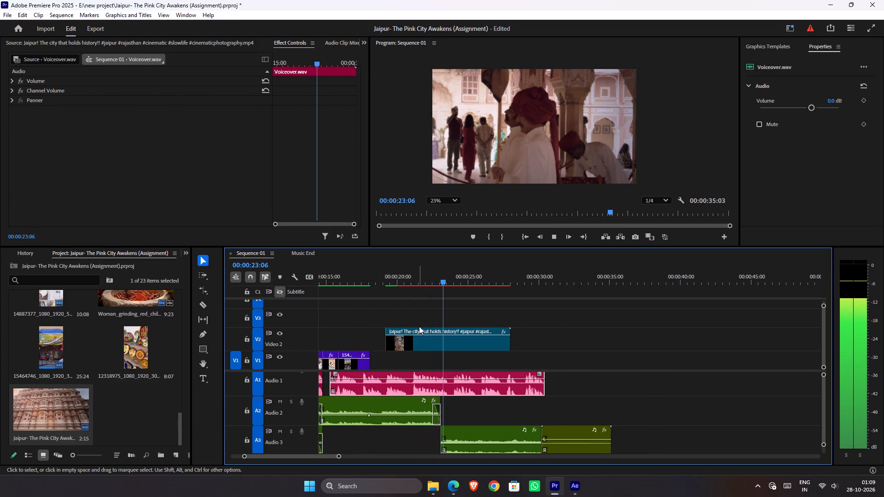
drag(433, 282, 428, 283)
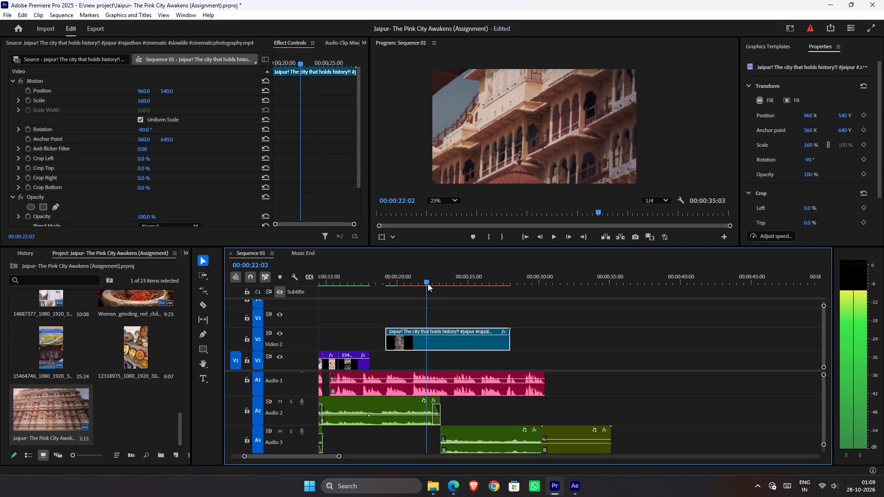
drag(428, 283, 371, 299)
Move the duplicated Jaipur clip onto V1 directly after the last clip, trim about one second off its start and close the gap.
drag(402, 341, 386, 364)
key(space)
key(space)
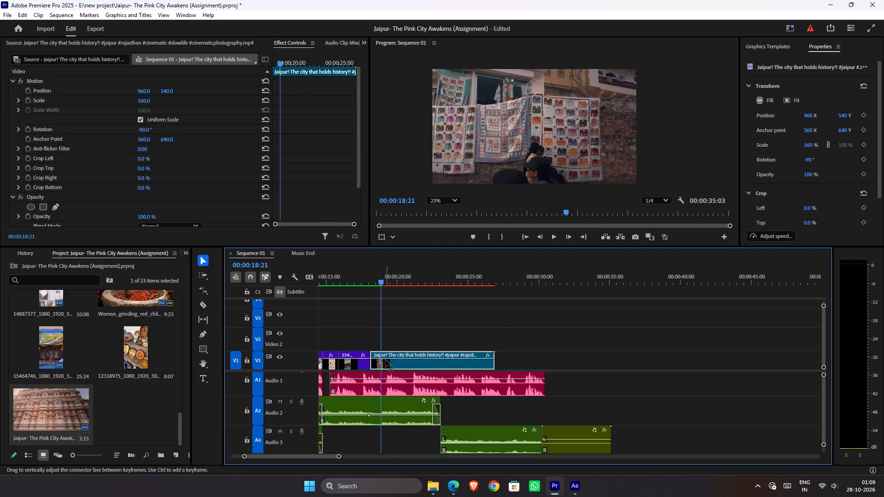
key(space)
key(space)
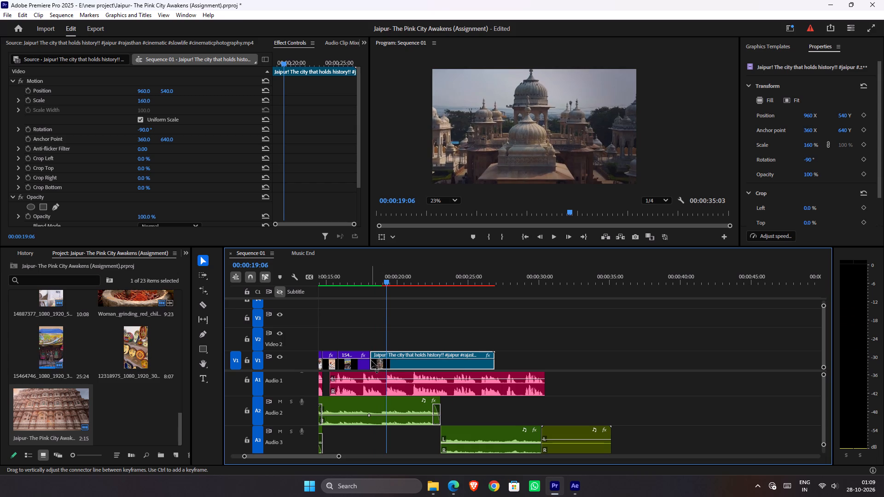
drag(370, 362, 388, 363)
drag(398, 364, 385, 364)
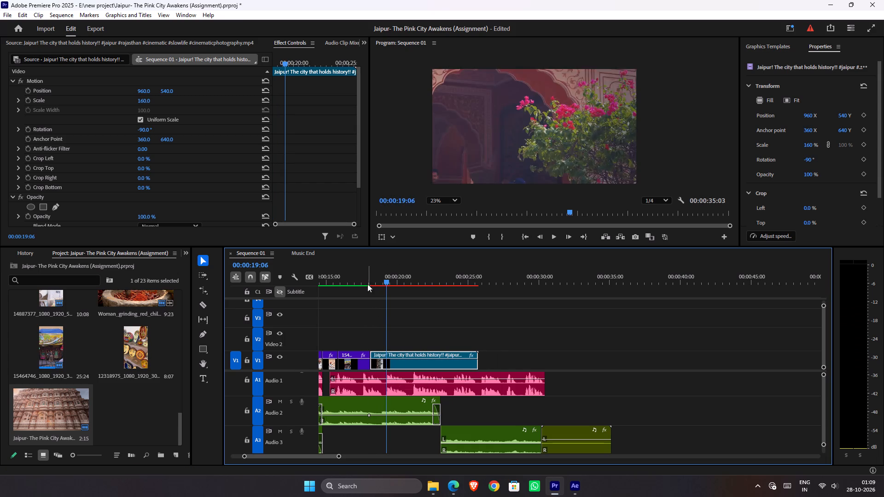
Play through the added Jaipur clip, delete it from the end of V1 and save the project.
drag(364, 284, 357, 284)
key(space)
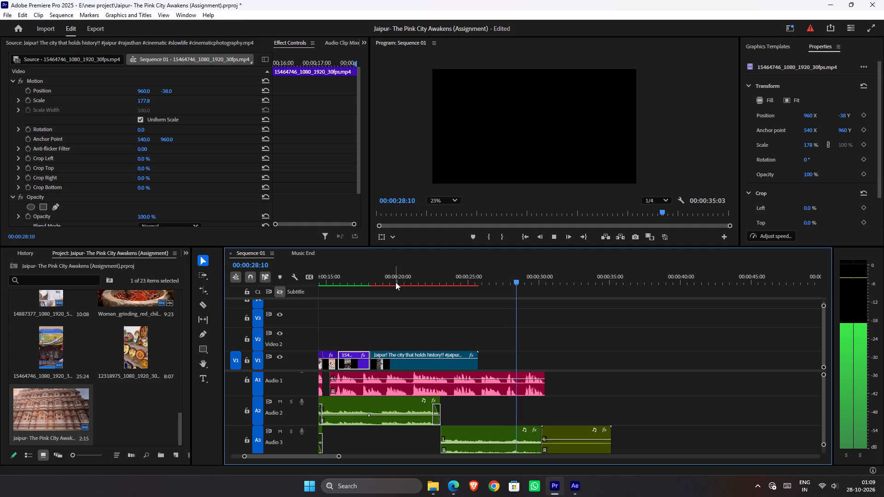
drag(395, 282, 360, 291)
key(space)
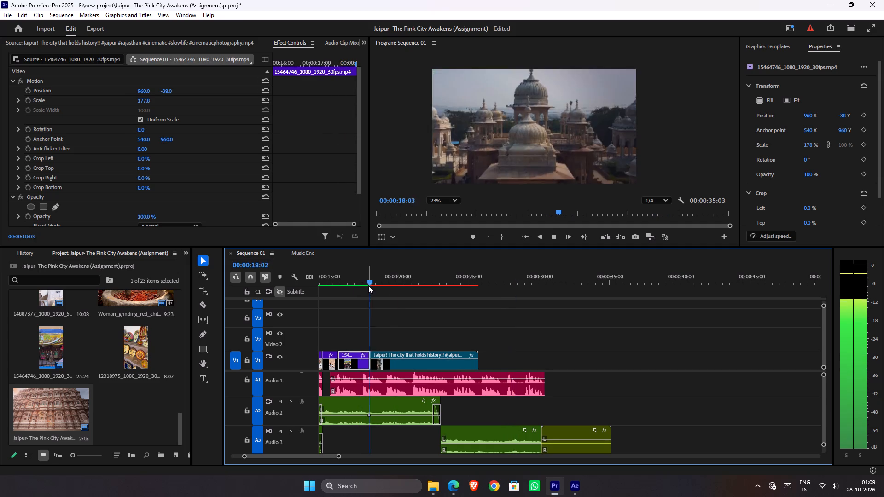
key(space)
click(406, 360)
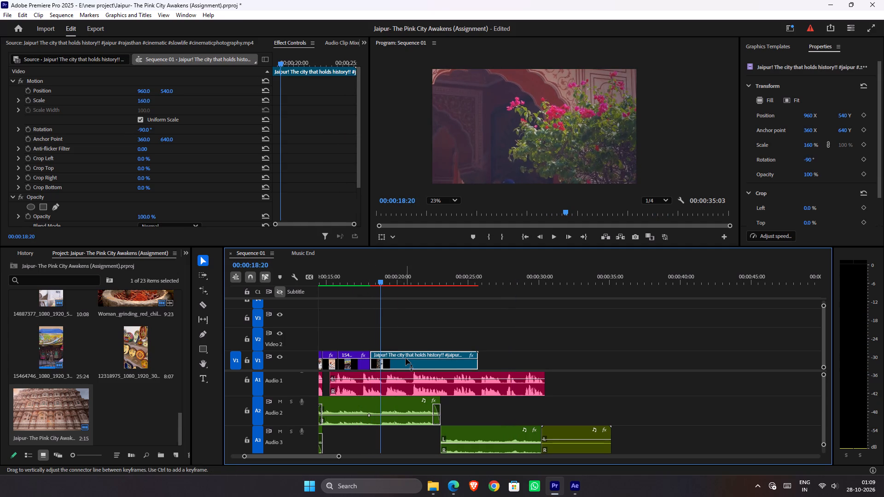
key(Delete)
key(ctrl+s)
Review playback from about 6 to 9 seconds around the Hawa Mahal linked composition on V1, and save the project.
scroll(543, 366, up, 5)
scroll(476, 344, down, 1)
scroll(476, 344, up, 14)
drag(443, 280, 413, 277)
key(space)
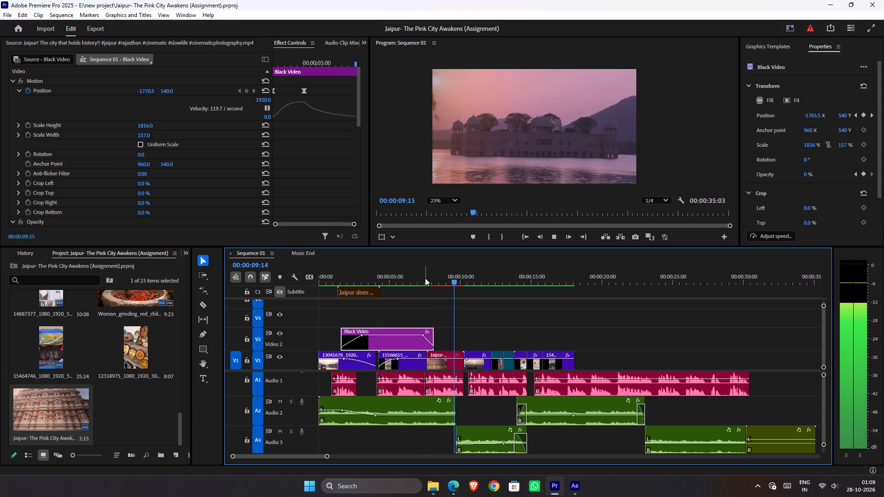
drag(425, 278, 449, 285)
drag(449, 283, 450, 284)
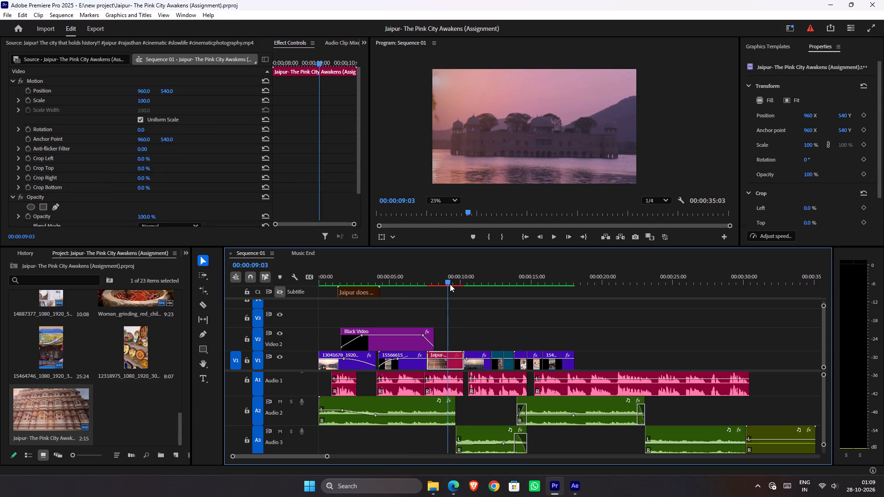
drag(450, 284, 443, 283)
key(ctrl+s)
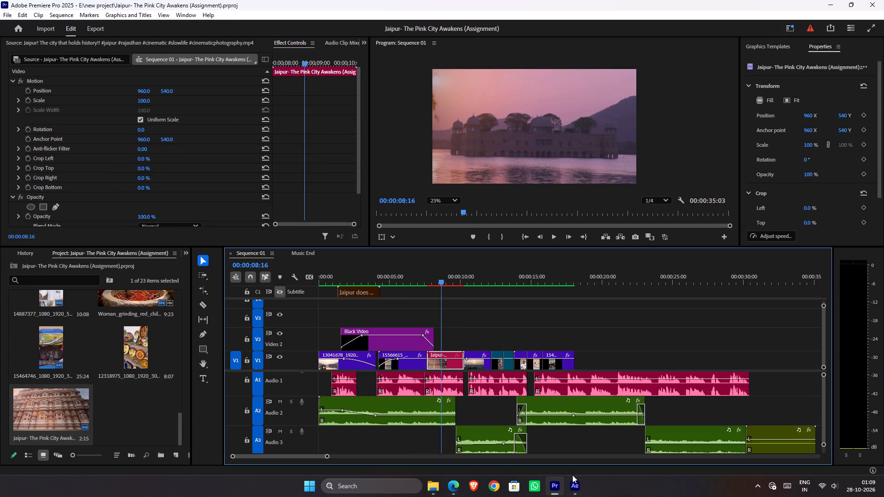
Switch to After Effects, scrub Linked Comp 01 back to its first frame to inspect the palace shot, and return to Premiere Pro.
click(576, 485)
drag(465, 344, 455, 346)
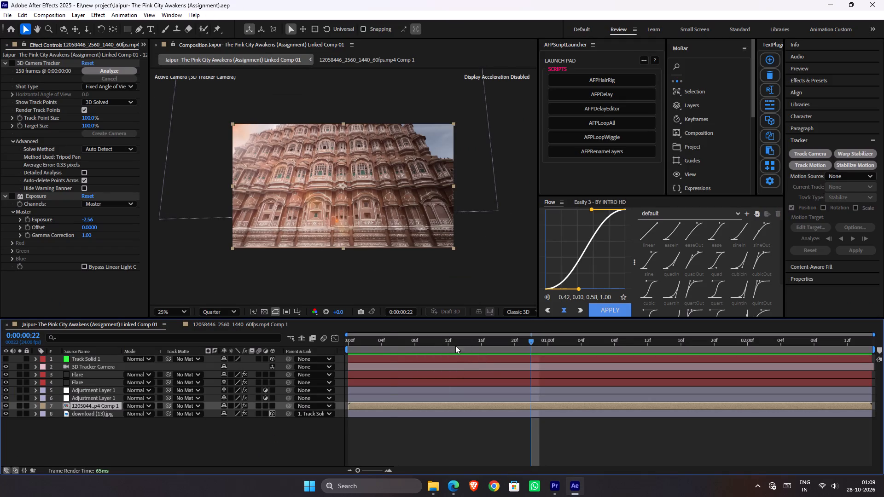
drag(455, 346, 350, 353)
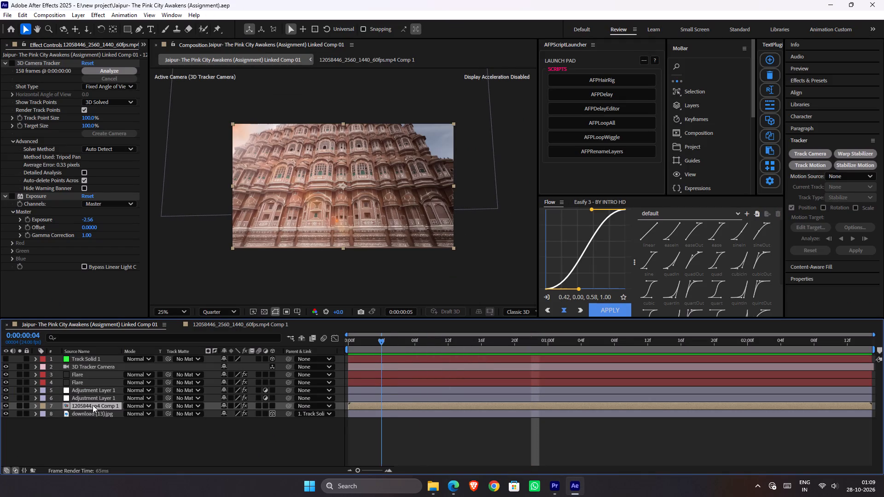
click(93, 405)
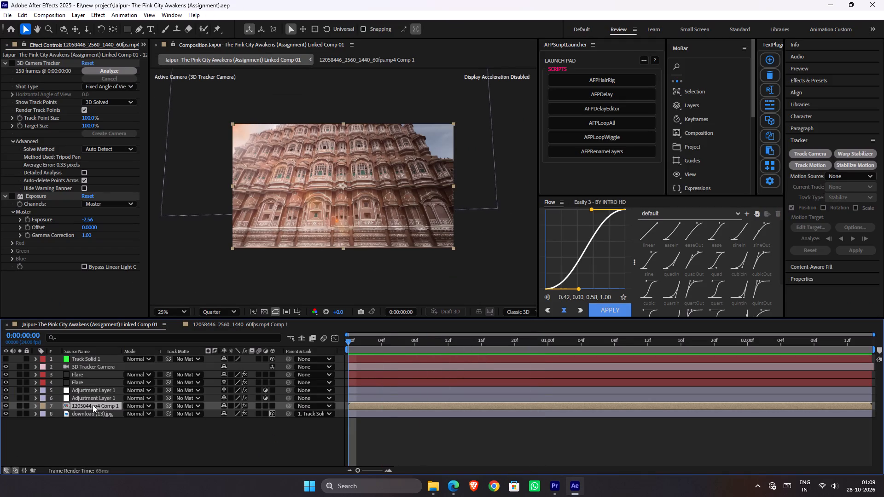
click(548, 493)
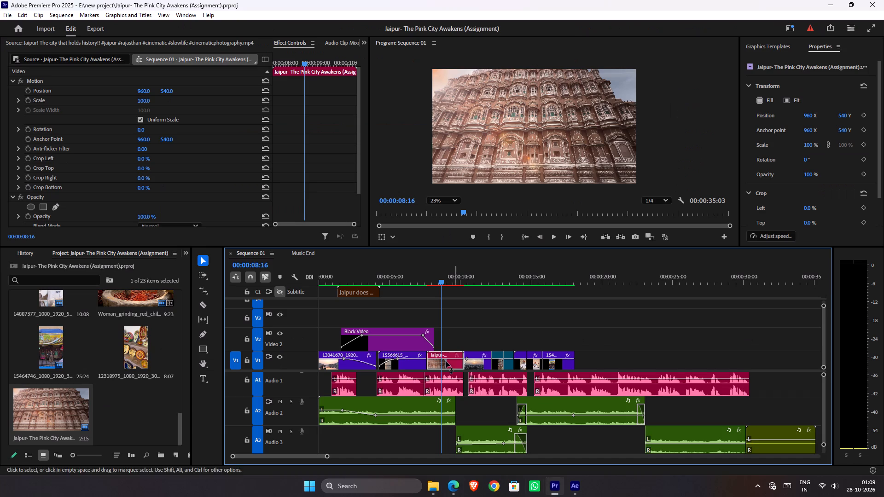
Open the Hawa Mahal linked composition clip on V1 with Edit Original, and return to Premiere Pro after viewing it.
click(444, 362)
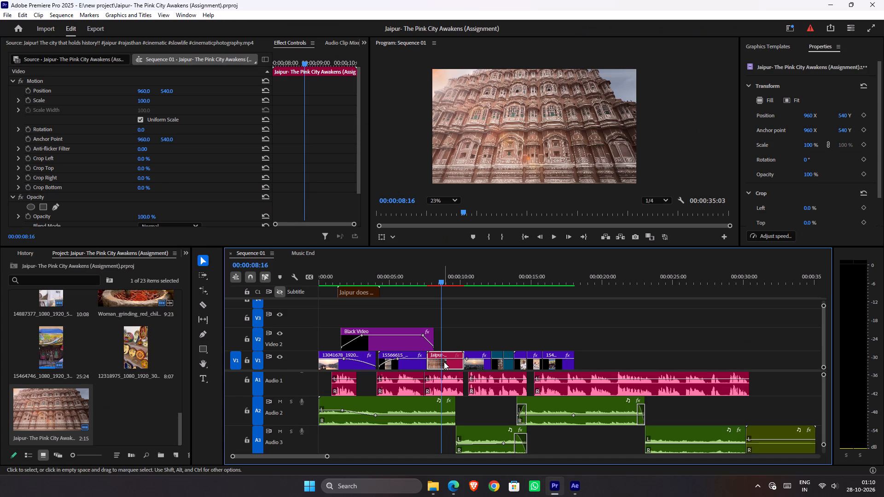
right_click(444, 362)
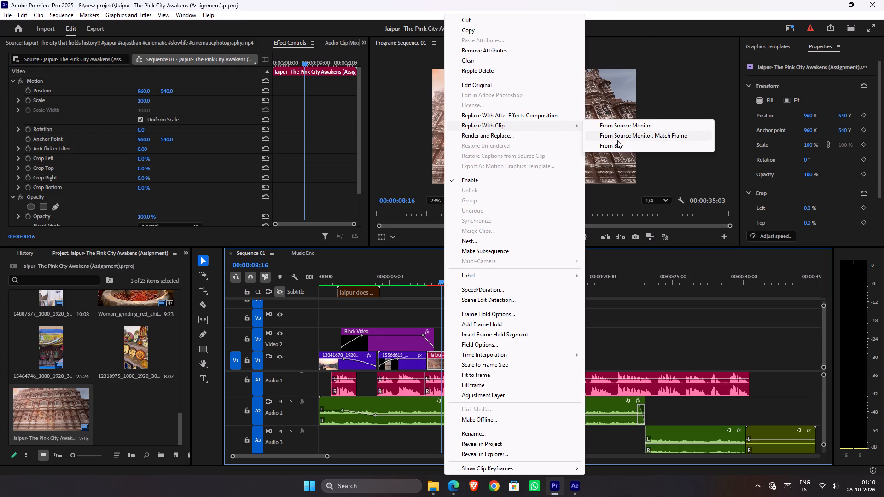
click(511, 89)
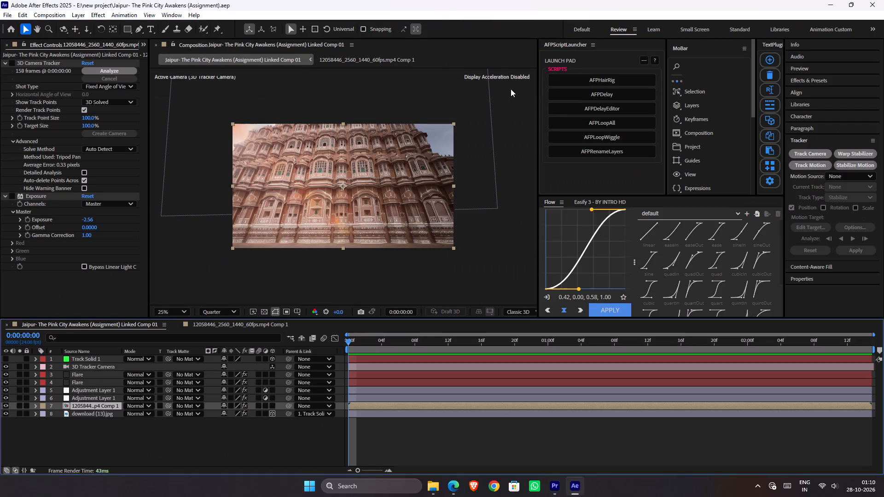
click(556, 484)
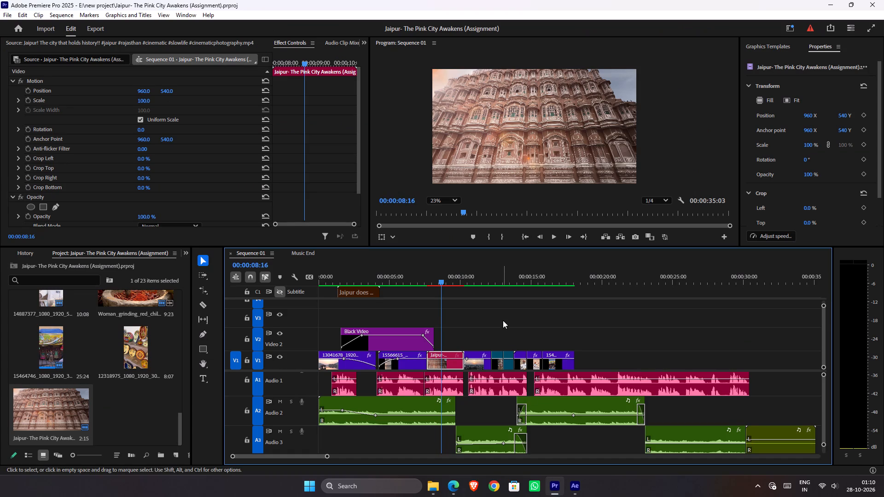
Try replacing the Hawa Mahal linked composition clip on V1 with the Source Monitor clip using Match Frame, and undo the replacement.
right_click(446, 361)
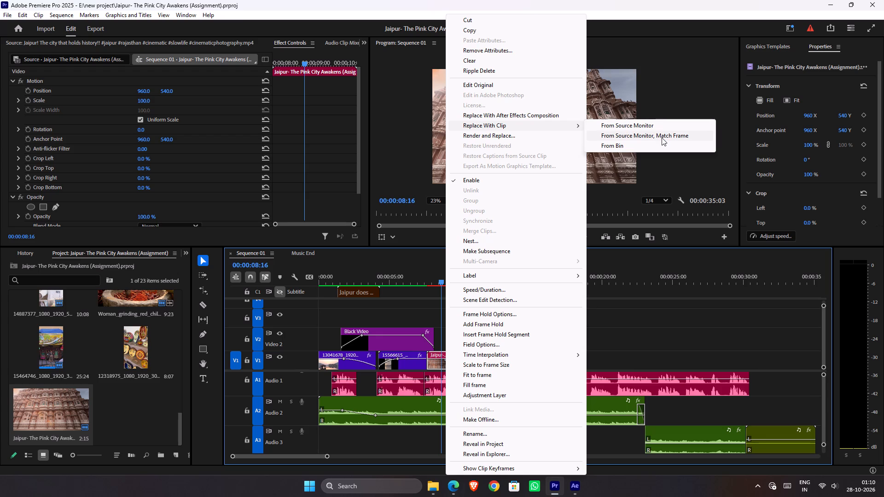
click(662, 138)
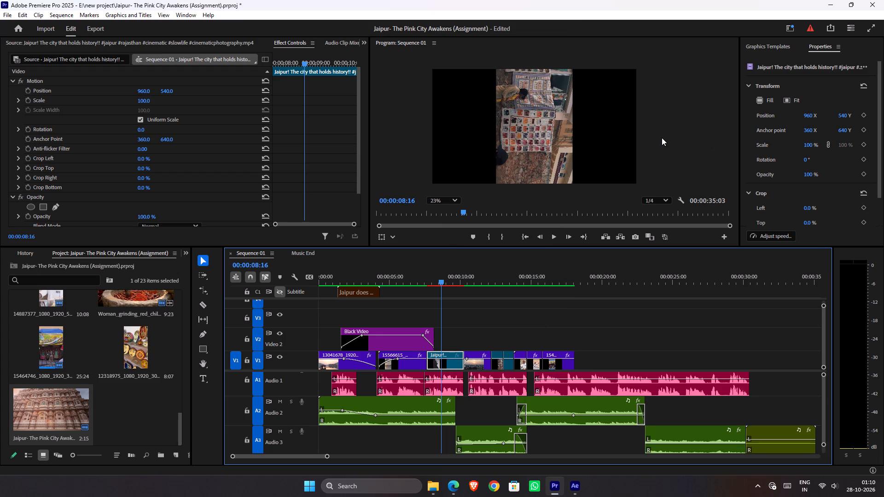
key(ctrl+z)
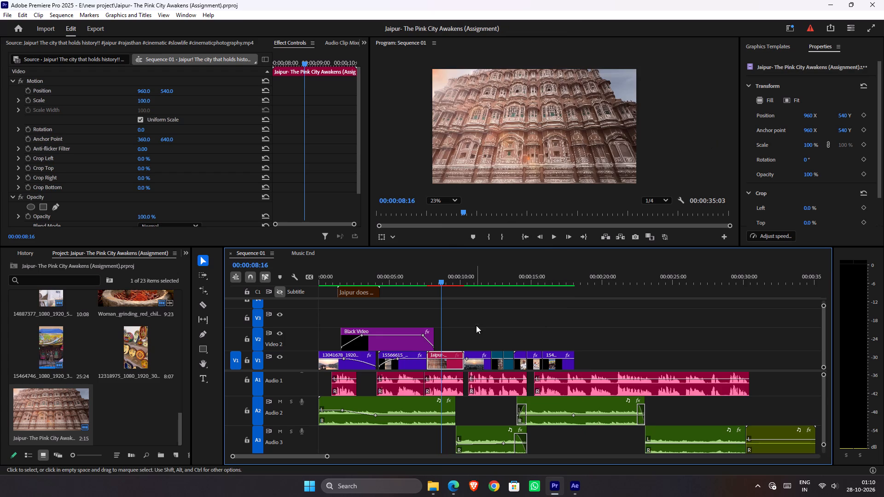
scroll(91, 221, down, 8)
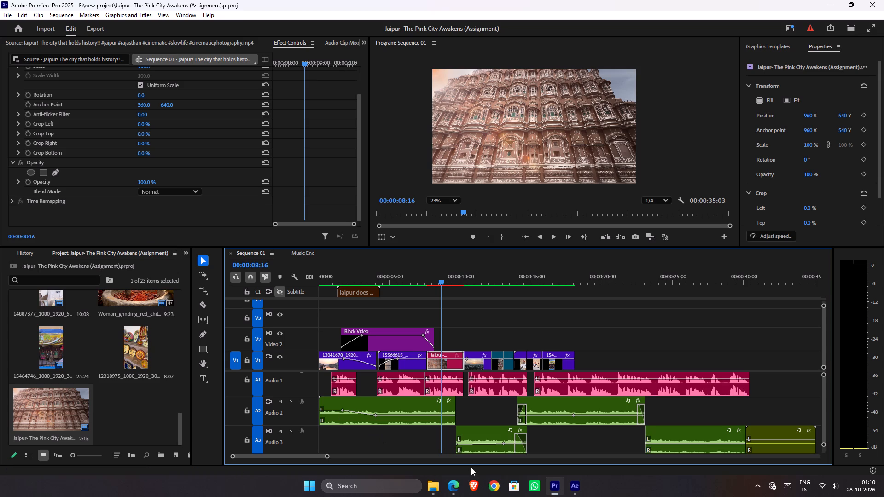
Switch to After Effects and close it.
click(571, 494)
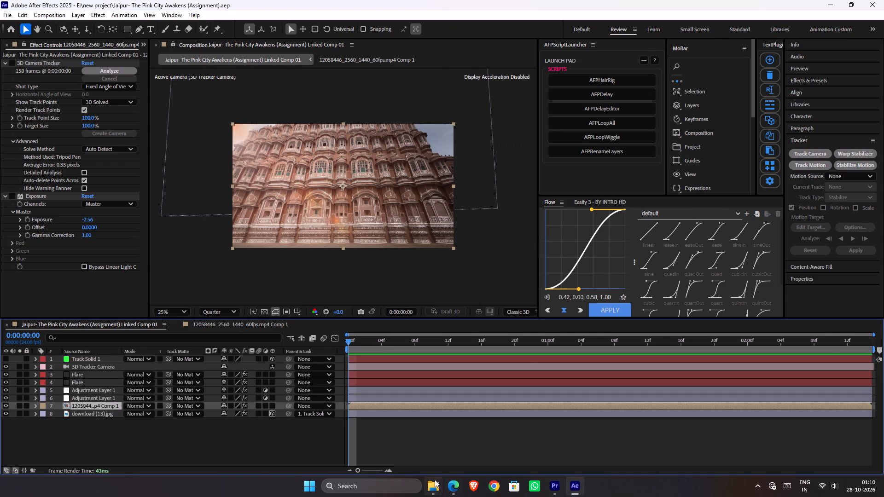
click(434, 480)
click(446, 479)
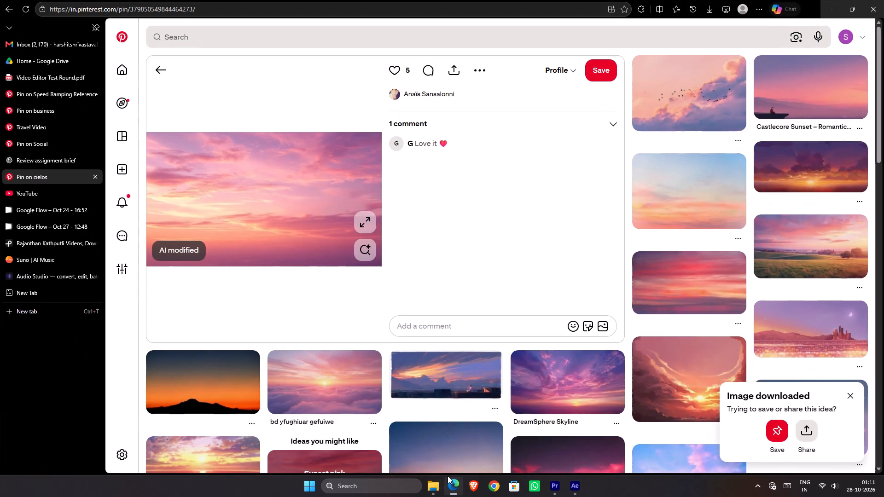
click(567, 488)
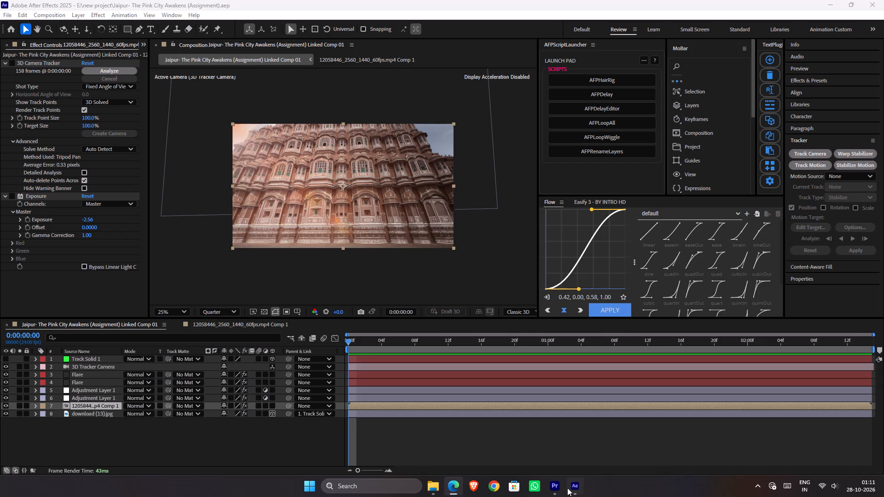
click(883, 0)
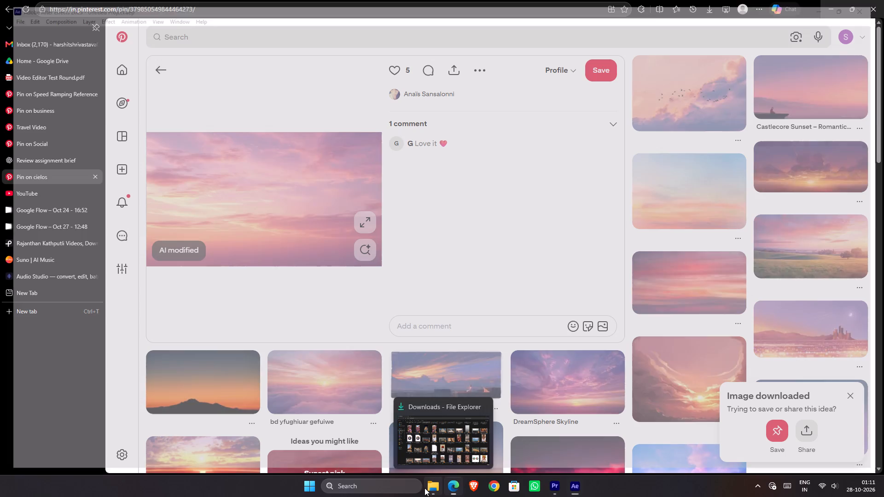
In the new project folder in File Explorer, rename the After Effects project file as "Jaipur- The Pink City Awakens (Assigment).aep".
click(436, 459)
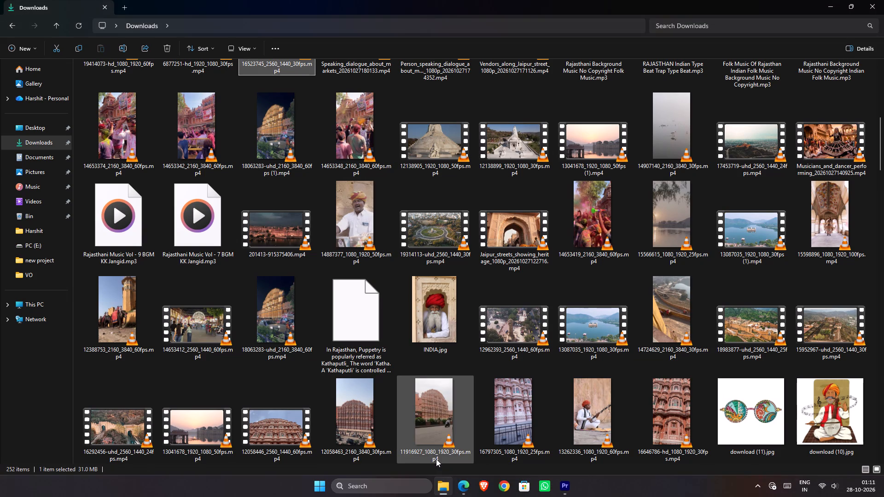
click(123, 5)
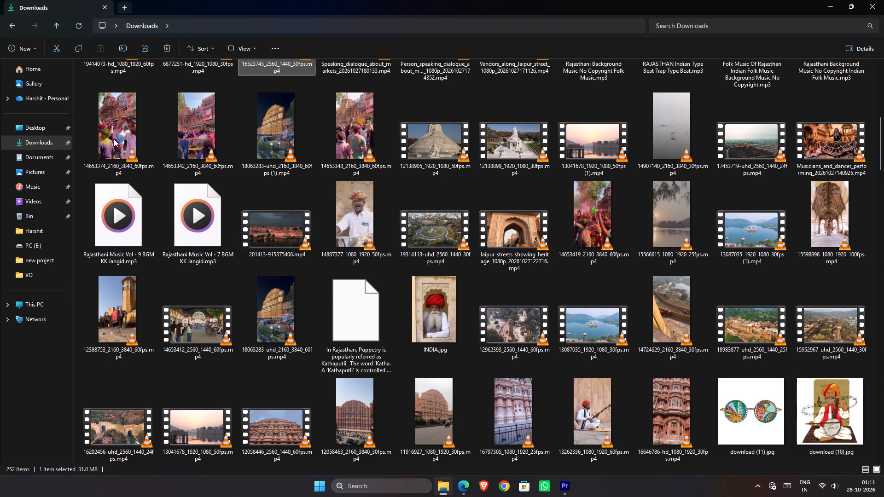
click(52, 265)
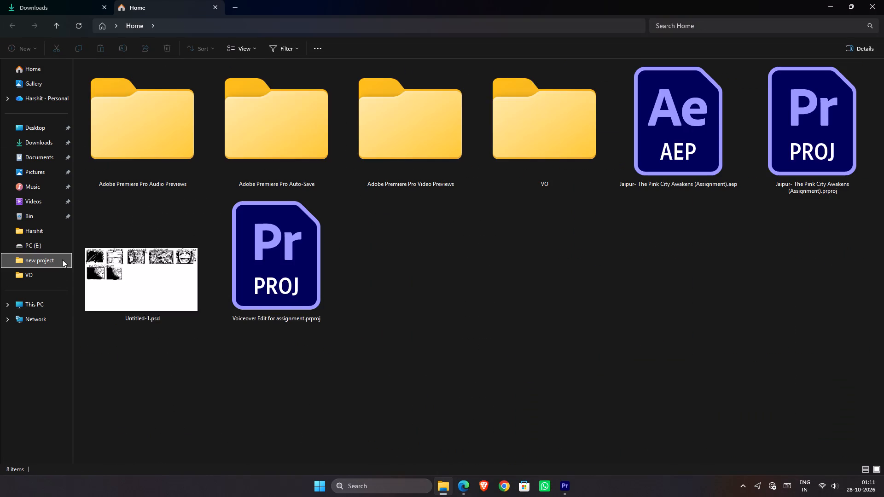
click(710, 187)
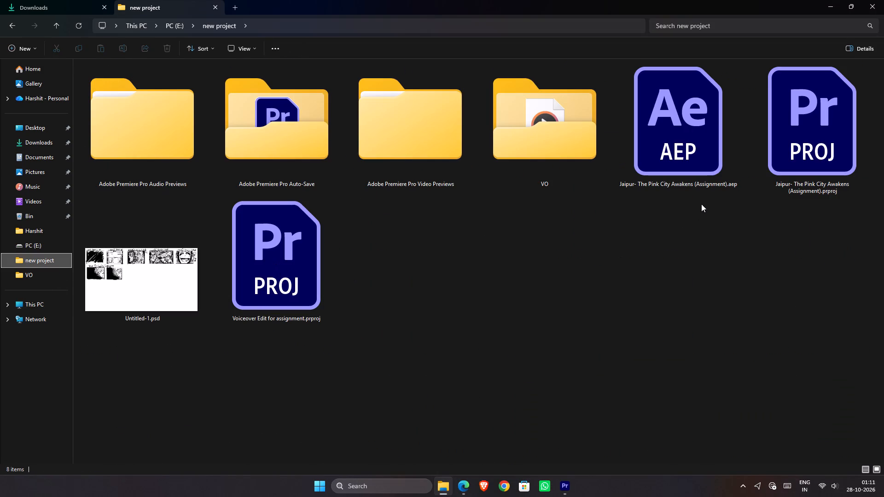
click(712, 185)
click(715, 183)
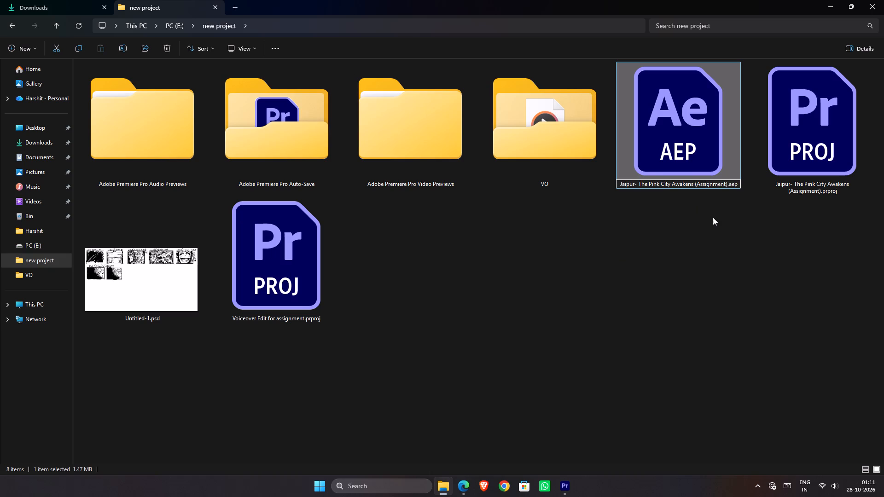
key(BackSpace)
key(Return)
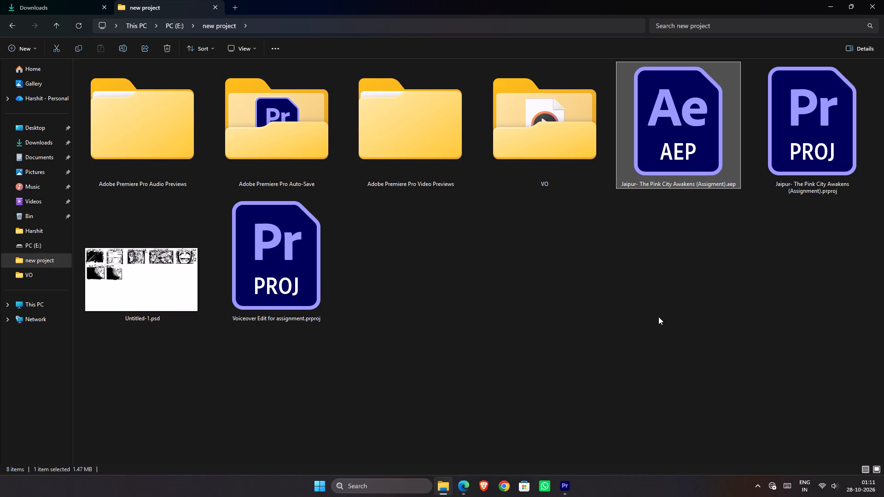
Switch to Premiere Pro and check the linked composition clip on V1 at about 9 seconds, and return to File Explorer.
click(570, 482)
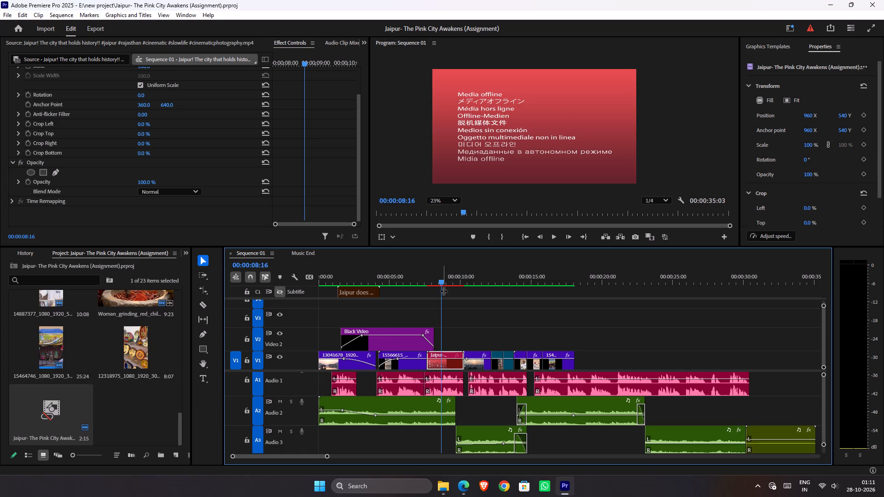
drag(445, 281, 454, 281)
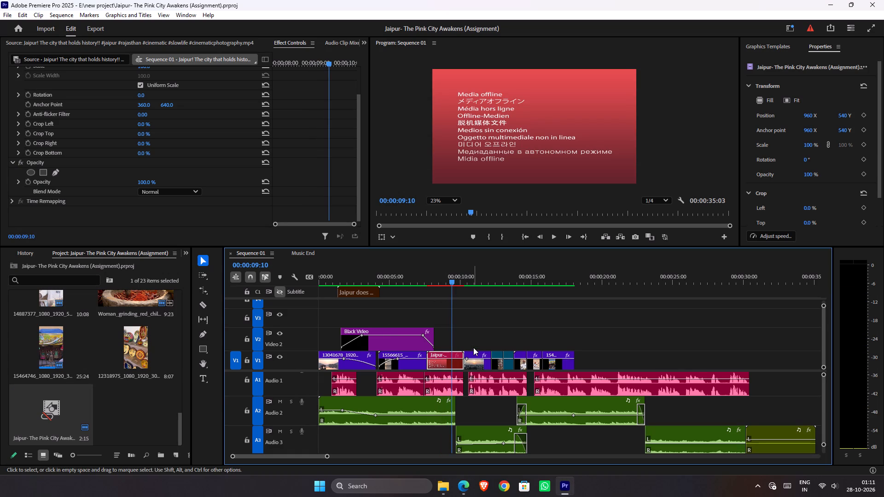
key(alt+Tab)
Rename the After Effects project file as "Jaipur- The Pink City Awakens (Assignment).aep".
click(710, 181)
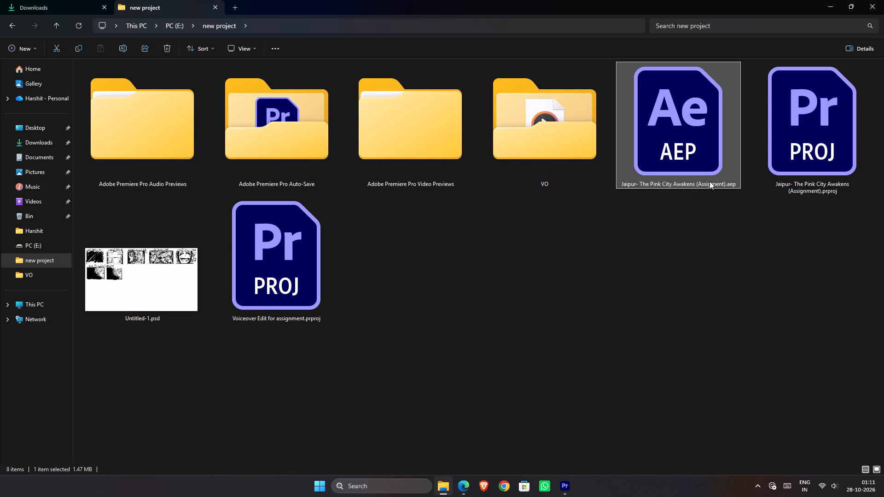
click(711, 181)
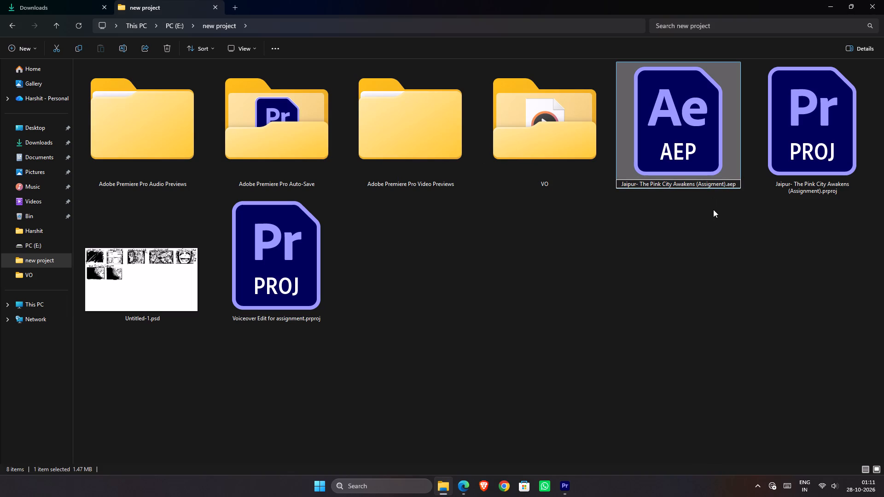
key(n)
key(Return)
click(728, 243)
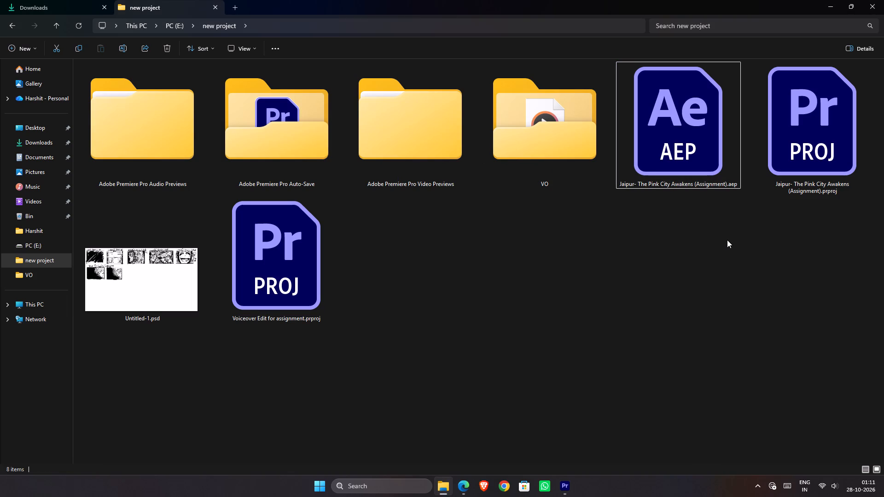
Switch to Premiere Pro, save the project and play the linked composition on V1 from 00:00:08:16.
click(564, 488)
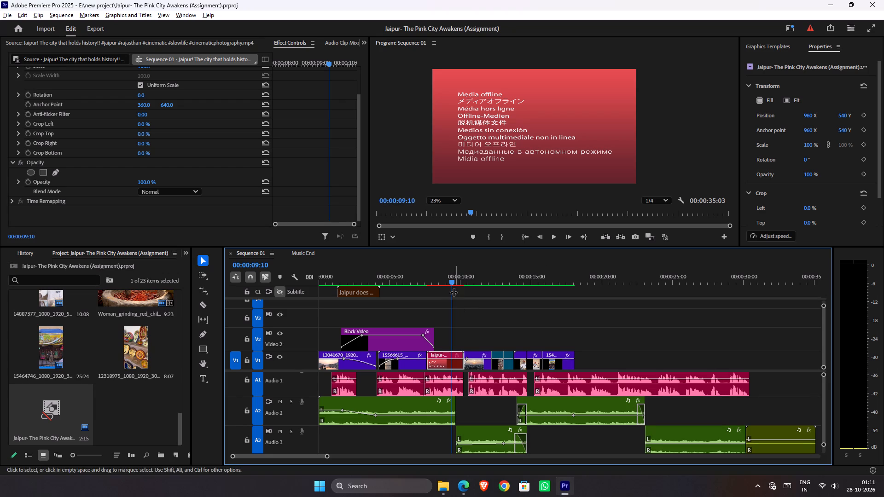
drag(450, 280, 440, 279)
key(ctrl+s)
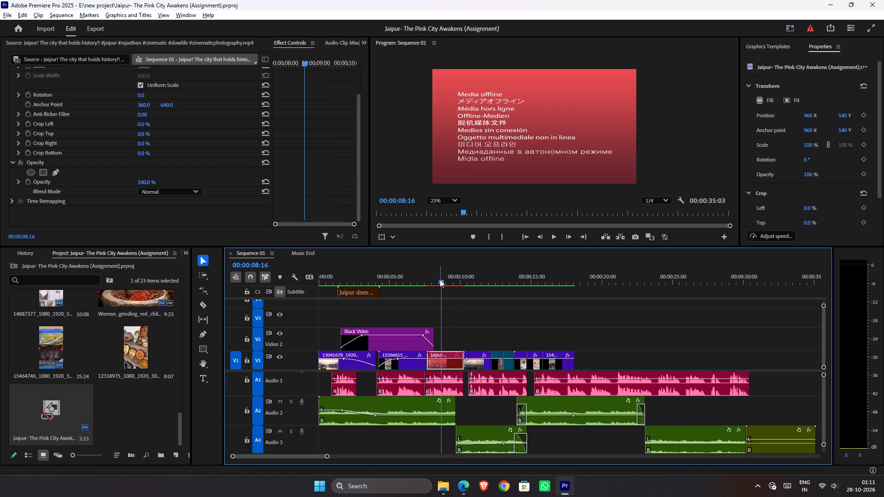
key(space)
key(space)
Open "Jaipur- The Pink City Awakens (Assignment).aep" from the new project folder in After Effects.
key(alt+Tab)
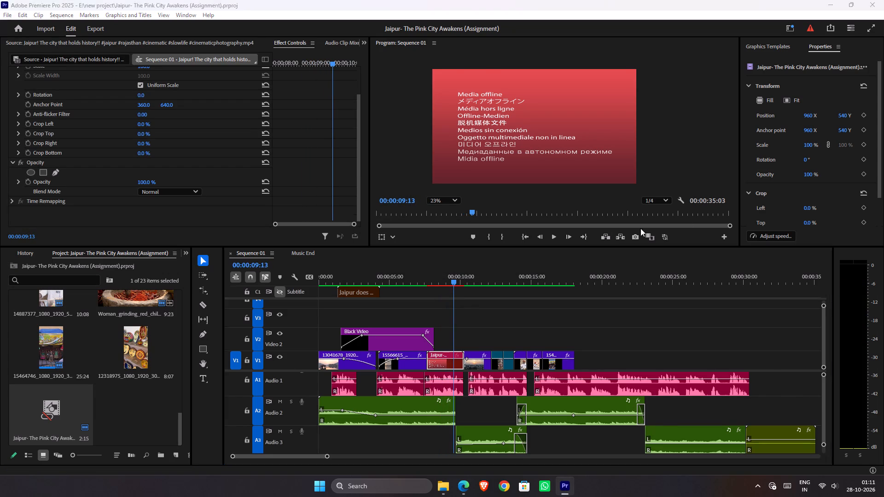
click(706, 168)
click(706, 168)
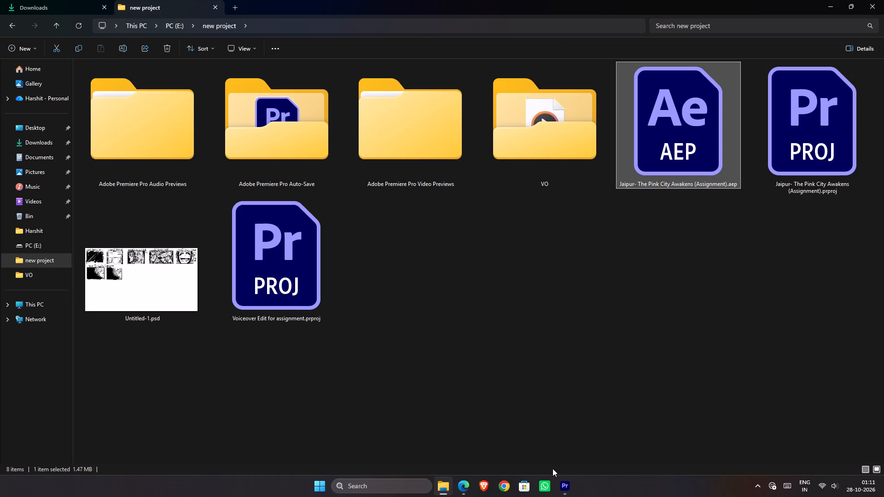
click(564, 491)
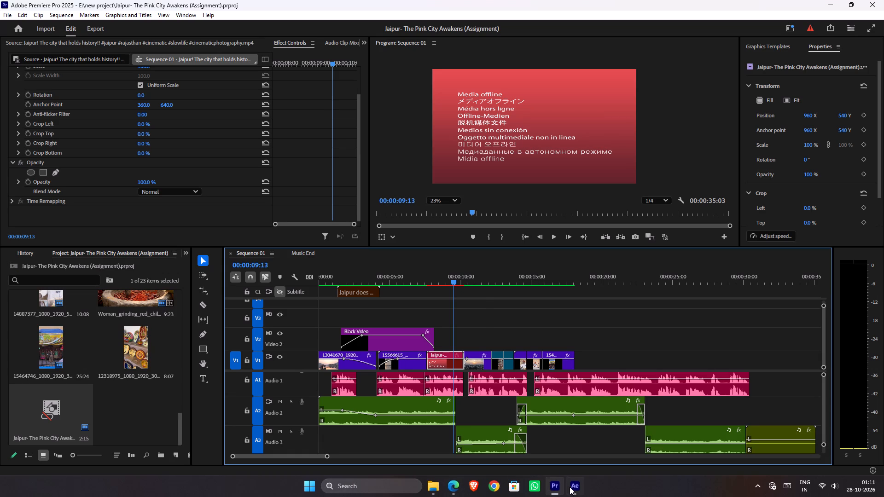
click(571, 486)
click(441, 334)
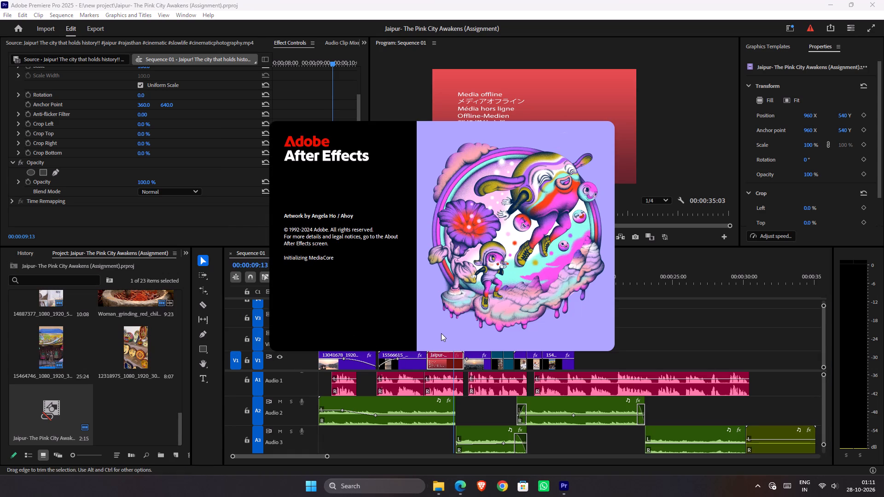
click(628, 324)
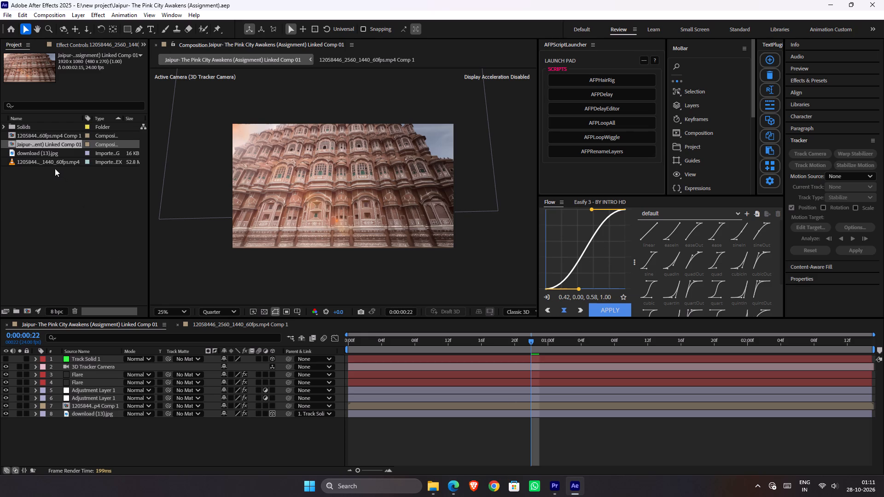
Delete the download (13).jpg sky image from the After Effects project, including its use in Linked Comp 01.
click(58, 151)
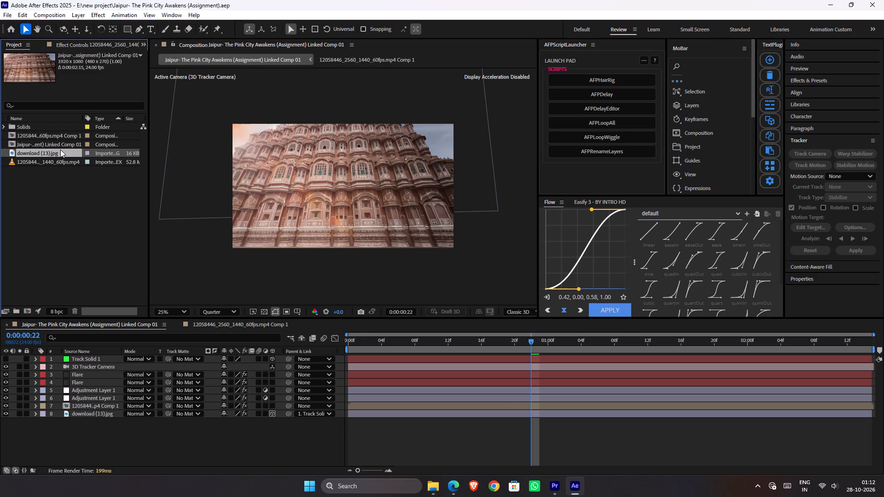
key(Delete)
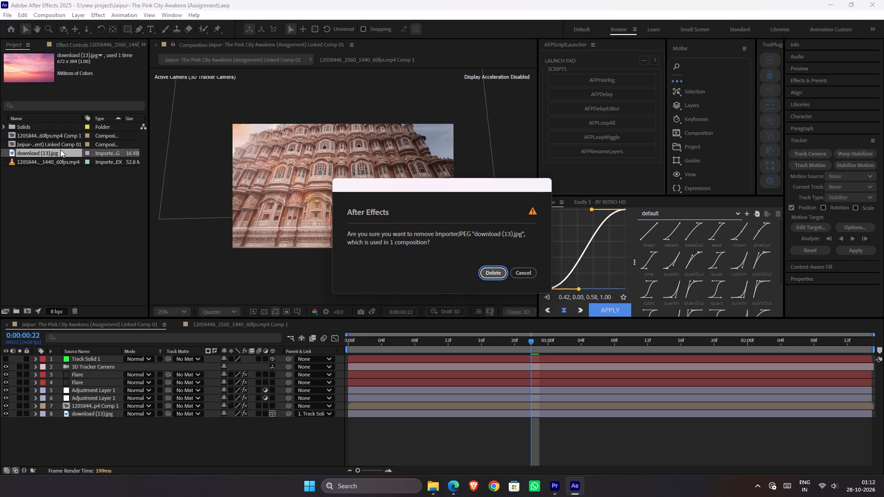
key(Return)
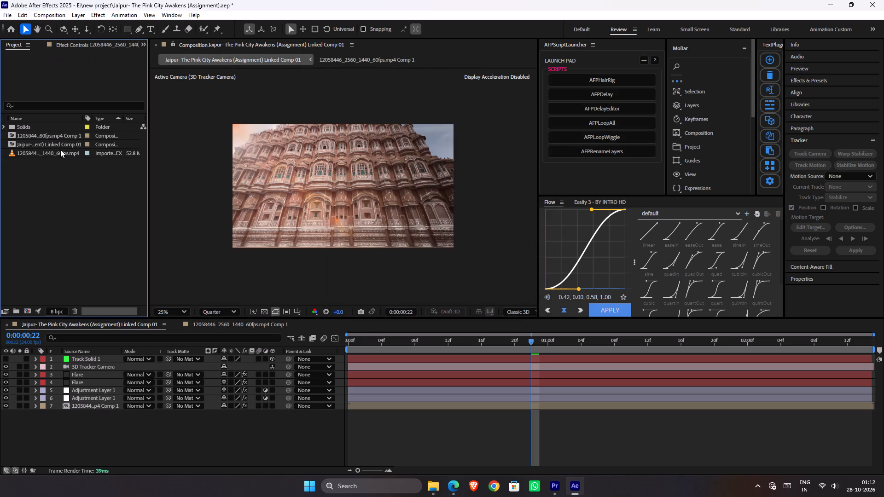
Delete the Solids folder and its contents from the After Effects project.
click(63, 131)
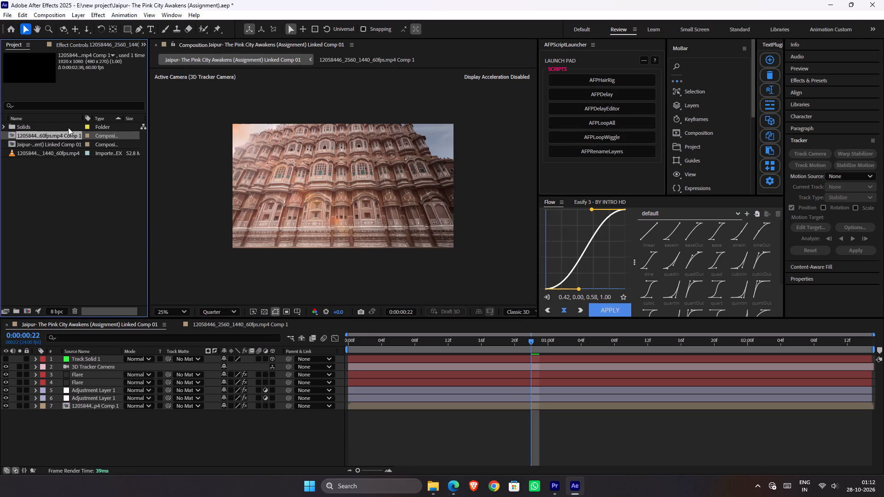
click(68, 127)
key(Delete)
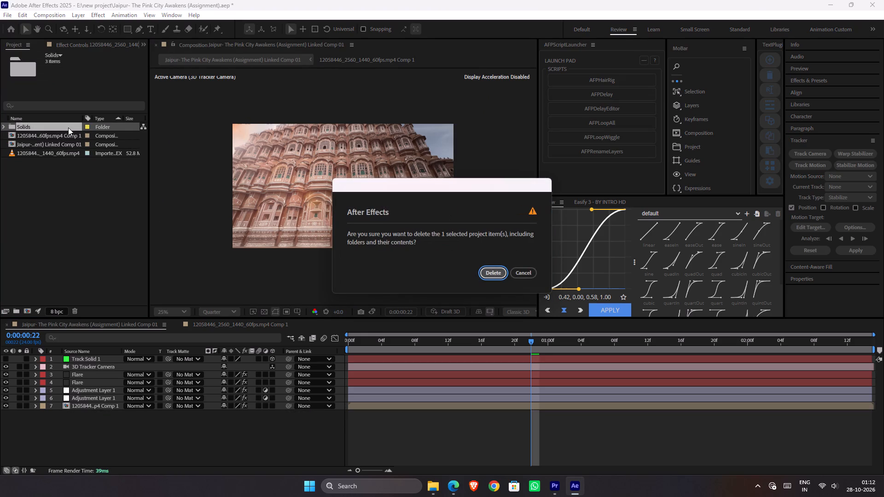
key(Return)
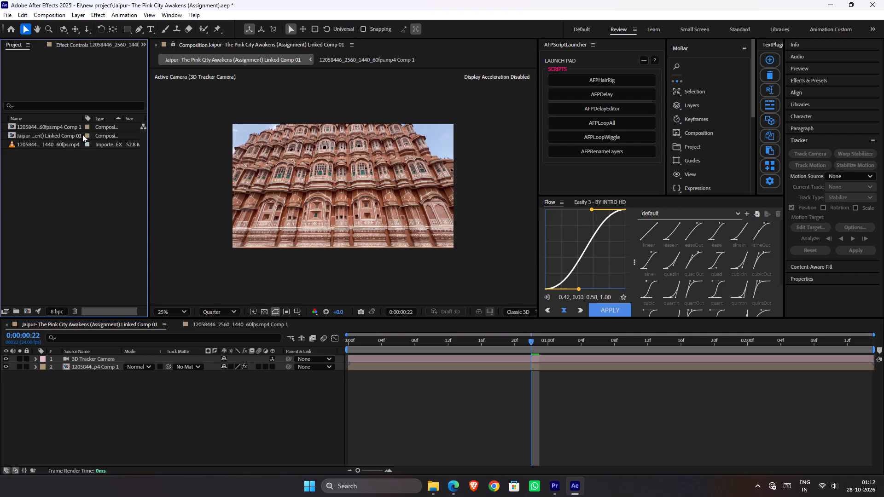
Delete the 3D Tracker Camera layer from Linked Comp 01.
click(81, 355)
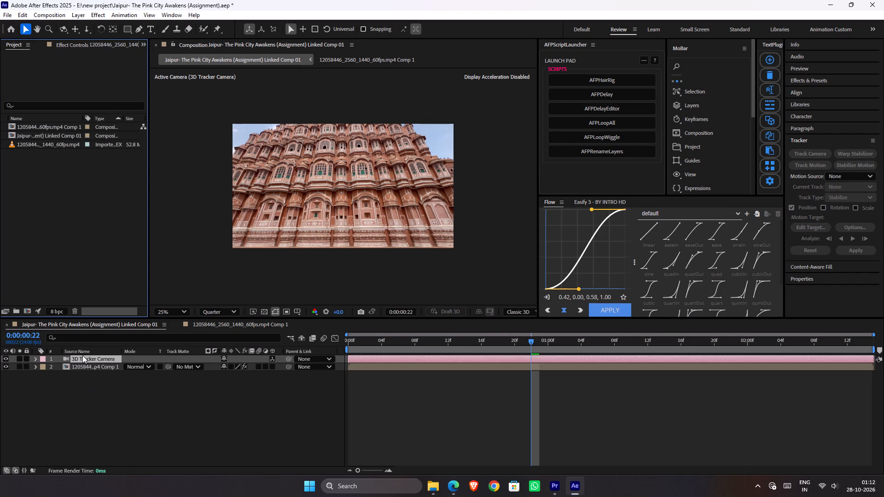
key(Delete)
key(Return)
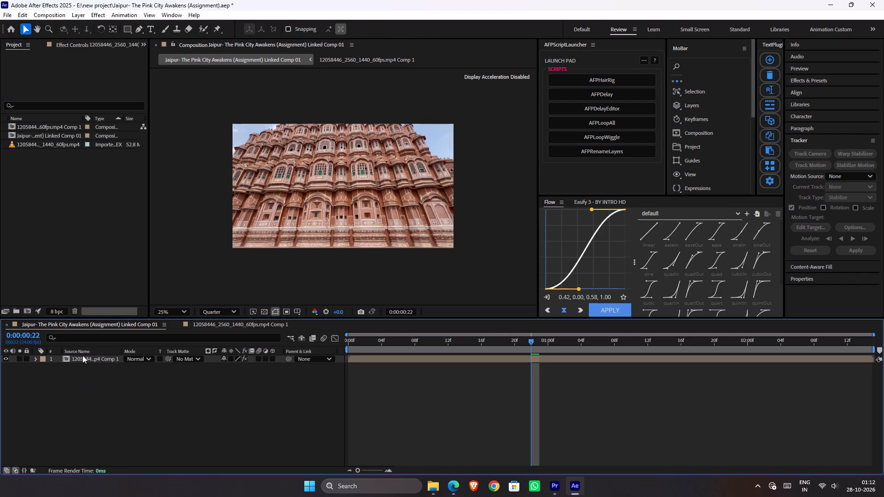
Move the 12058446_2560_1440_60fps.mp4 layer out of its nested Comp 1 into Linked Comp 01.
click(82, 359)
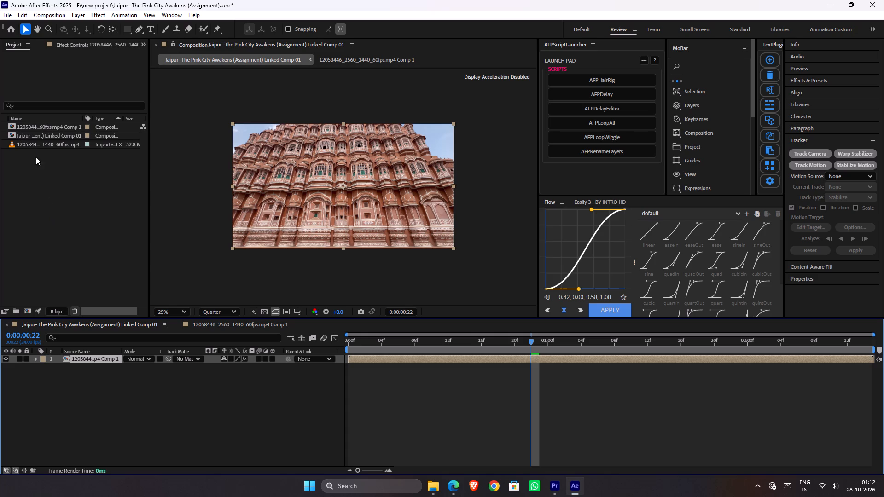
double_click(101, 358)
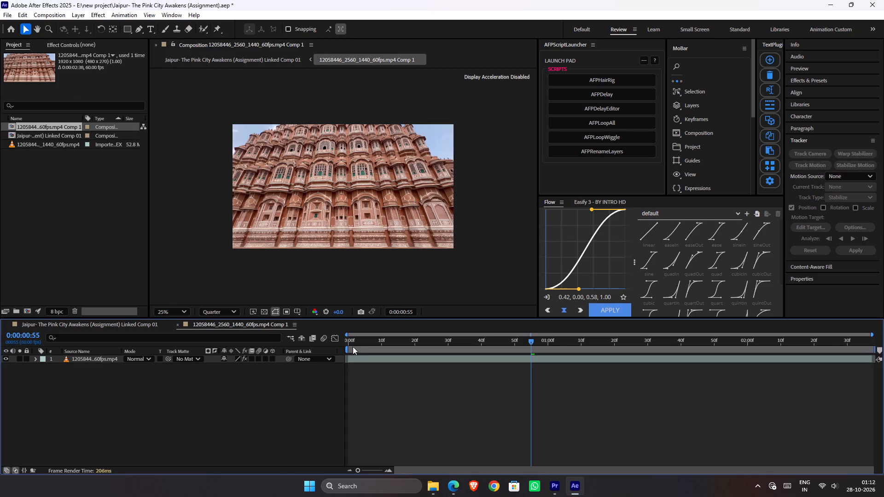
click(366, 362)
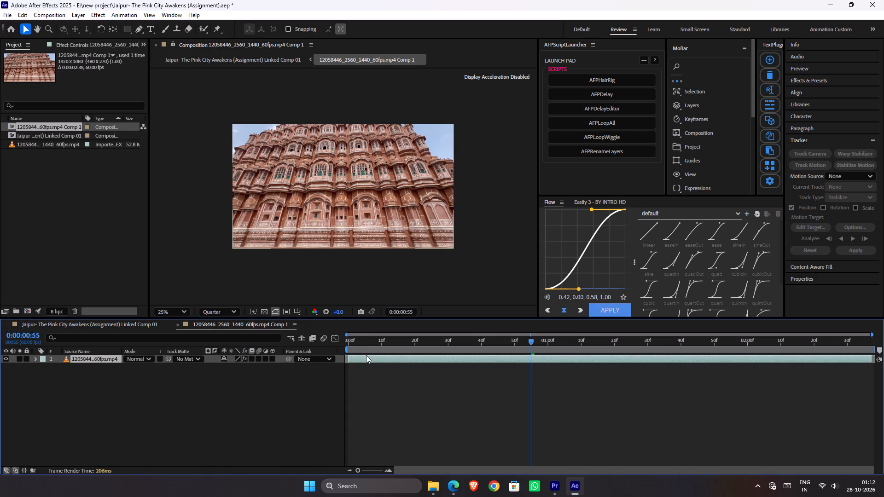
key(ctrl+x)
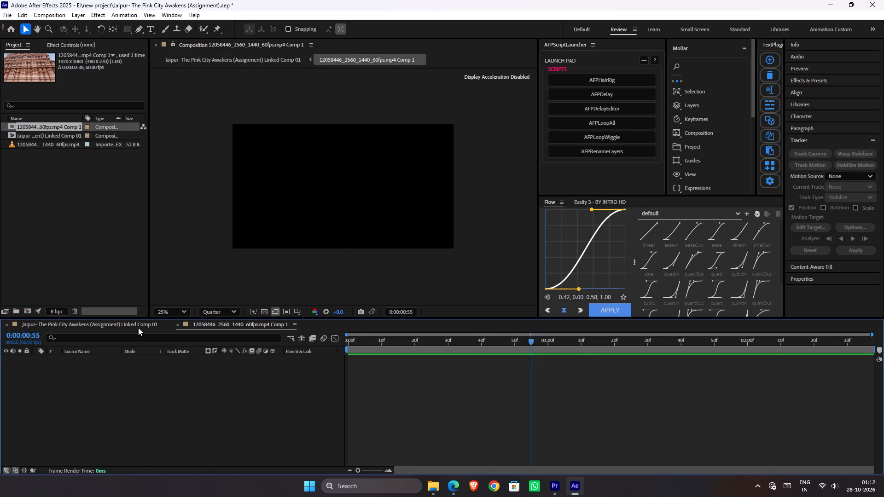
click(138, 328)
key(ctrl+v)
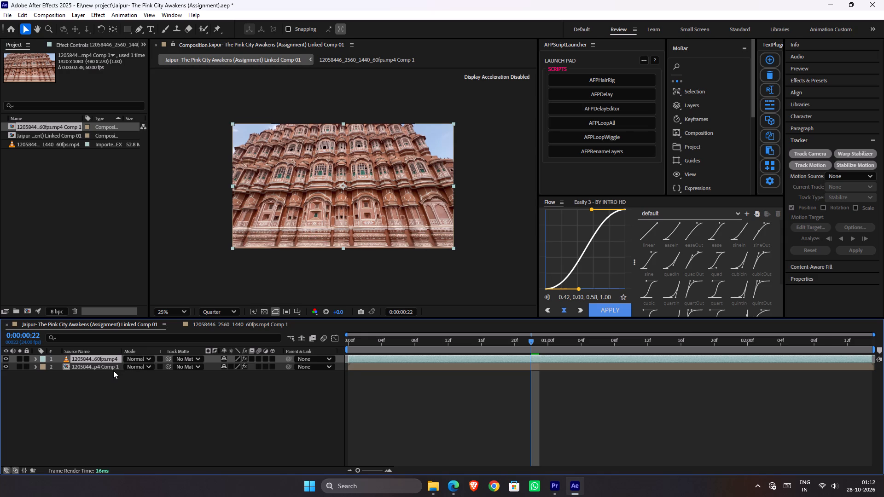
Delete the nested 12058446_2560_1440_60fps.mp4 Comp 1 layer from Linked Comp 01 and save the project.
click(113, 370)
key(Delete)
click(177, 381)
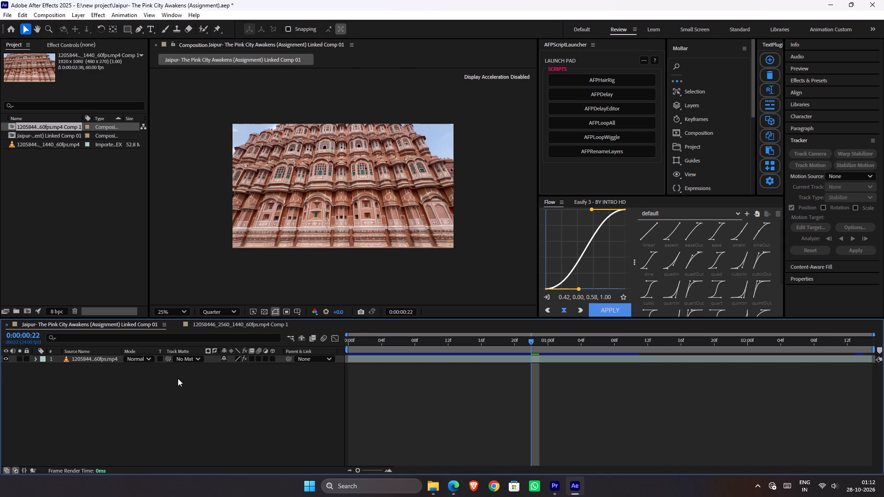
key(ctrl+s)
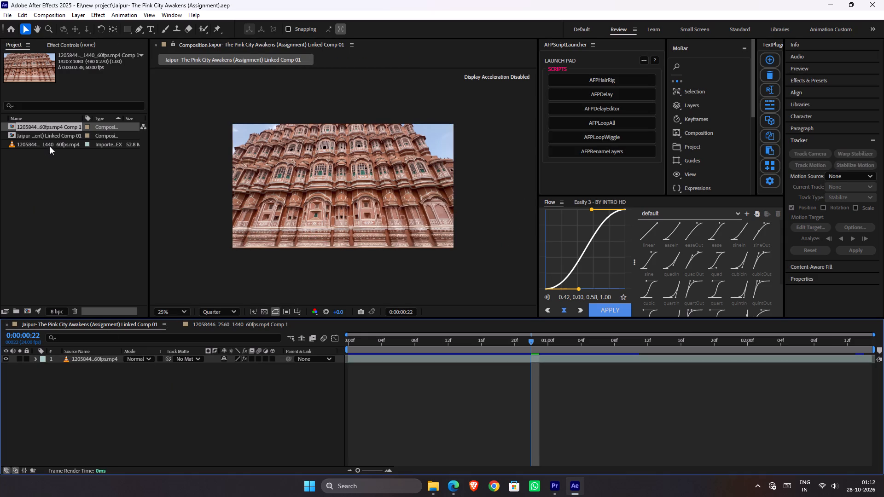
Delete the 12058446_2560_1440_60fps.mp4 Comp 1 composition from the project items and save the project.
key(Delete)
click(58, 127)
key(Delete)
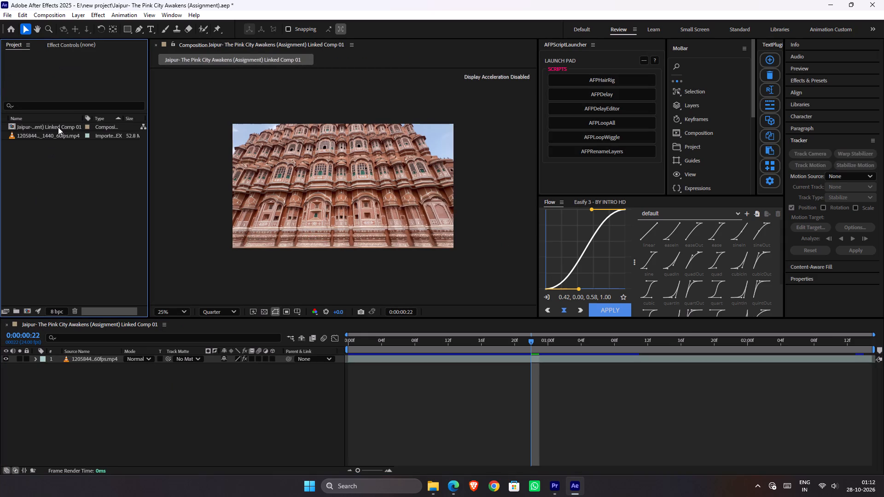
click(60, 130)
click(56, 134)
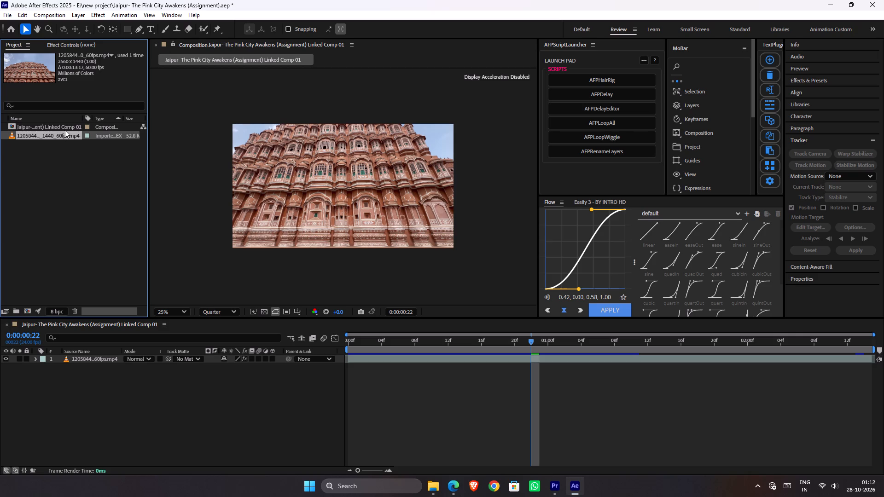
click(66, 129)
key(ctrl+s)
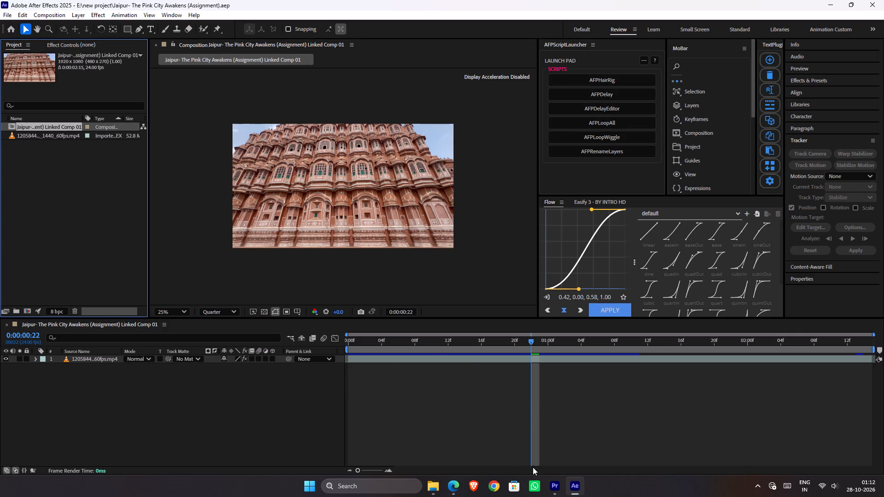
Switch to Premiere Pro and inspect the offline Jaipur linked composition clip on V1 and the footage just before it.
click(545, 484)
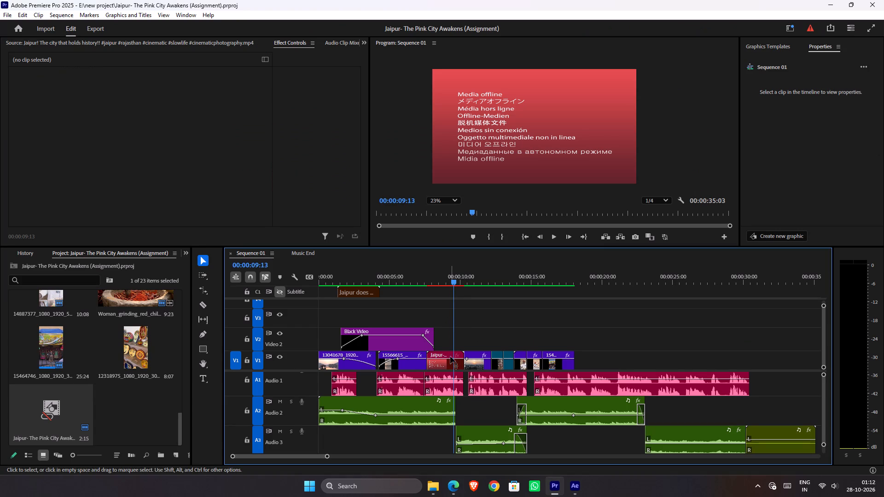
click(450, 362)
right_click(450, 362)
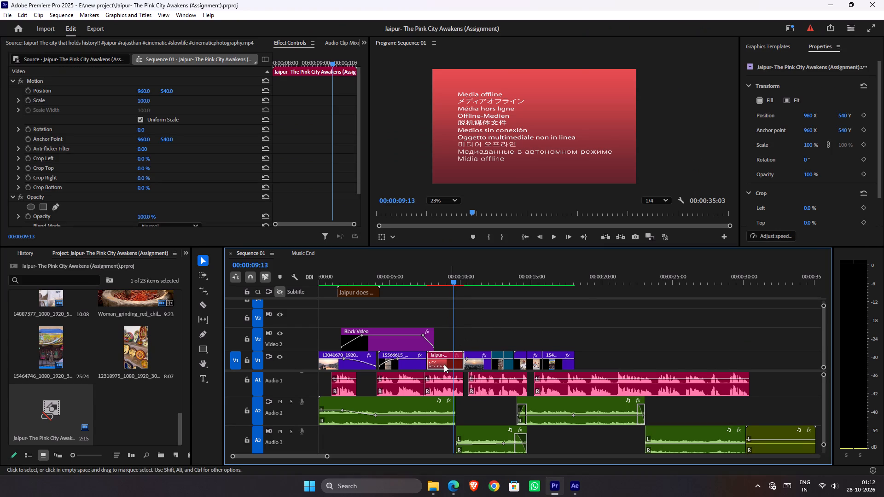
right_click(444, 364)
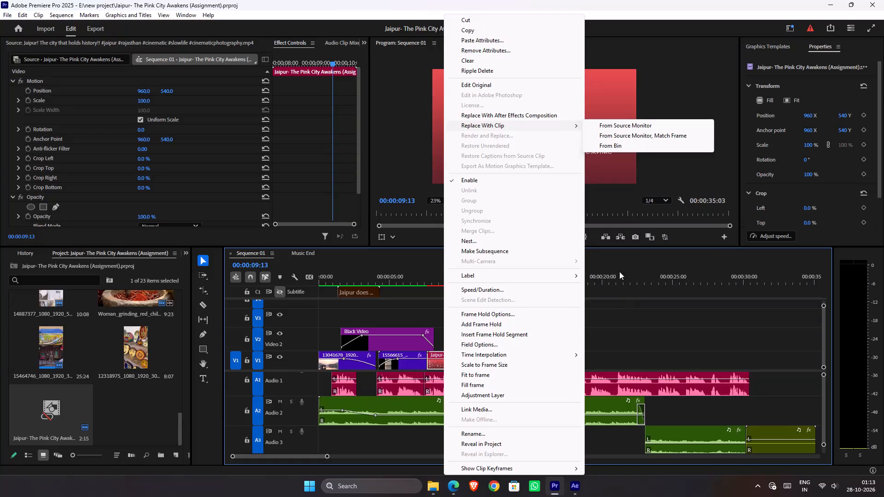
click(632, 329)
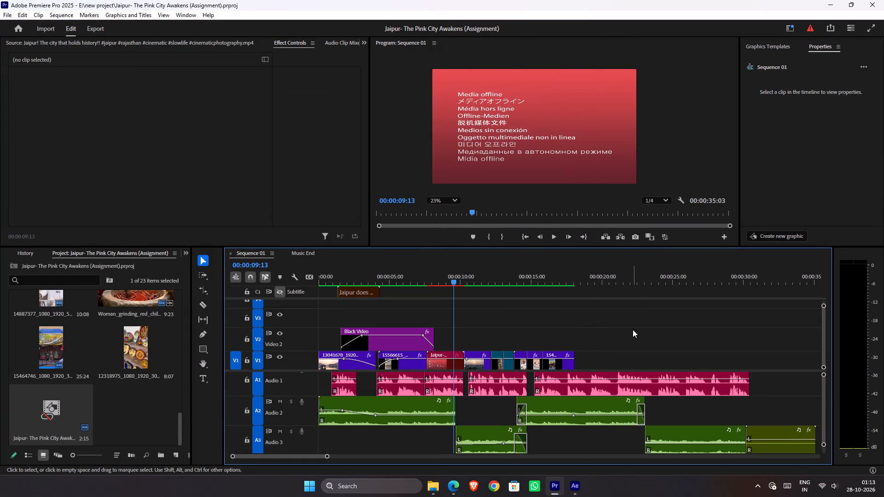
drag(447, 283, 412, 283)
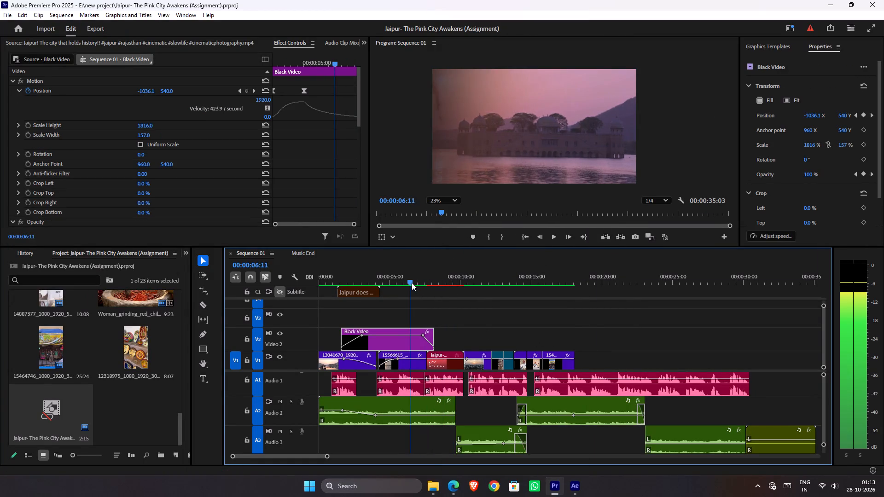
drag(412, 283, 440, 283)
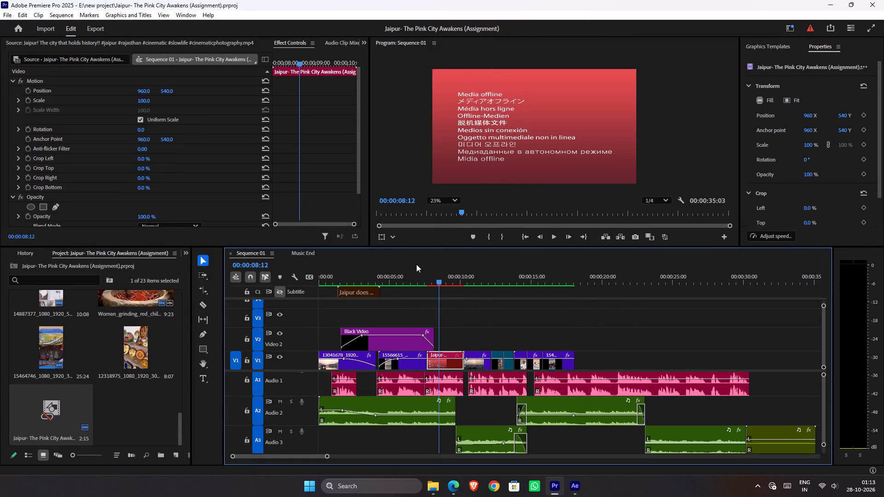
Relink the offline Jaipur linked composition to "Jaipur- The Pink City Awakens (Assignment).aep" in the new project folder.
click(67, 412)
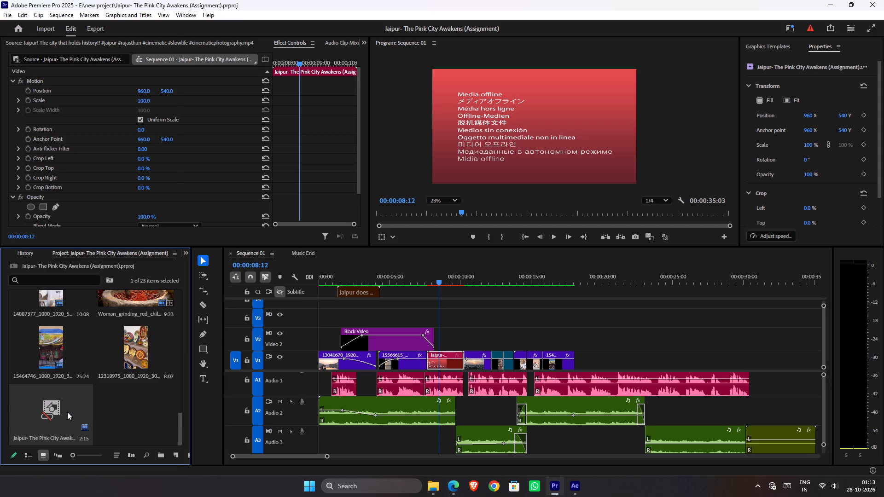
right_click(67, 412)
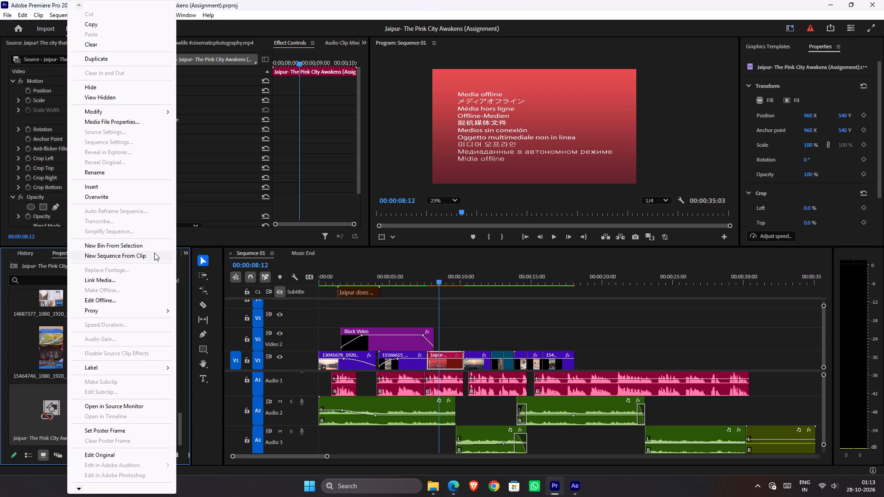
click(116, 275)
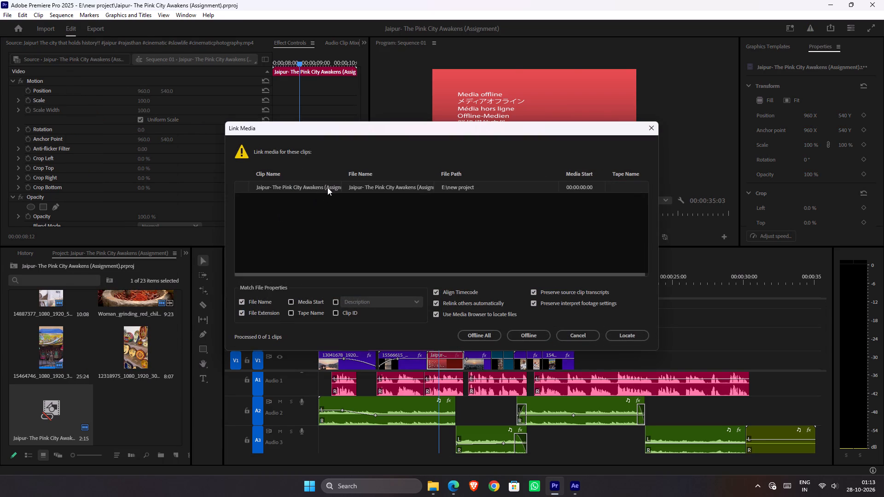
click(328, 187)
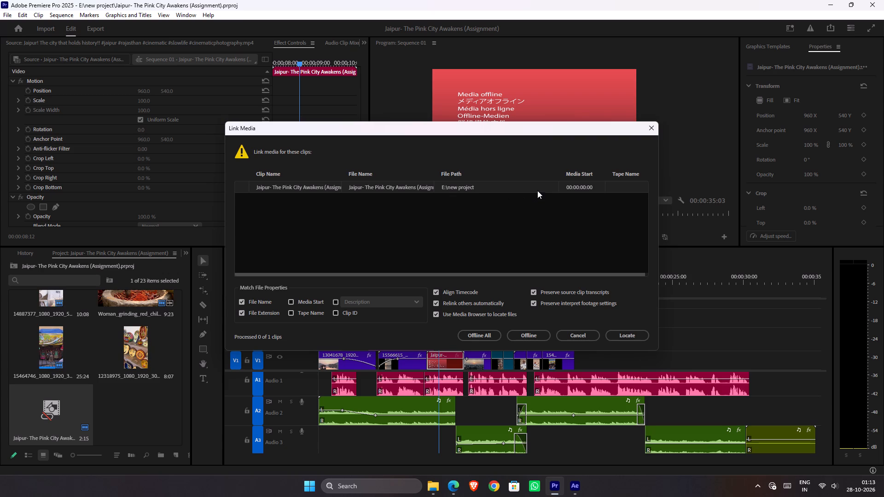
click(540, 186)
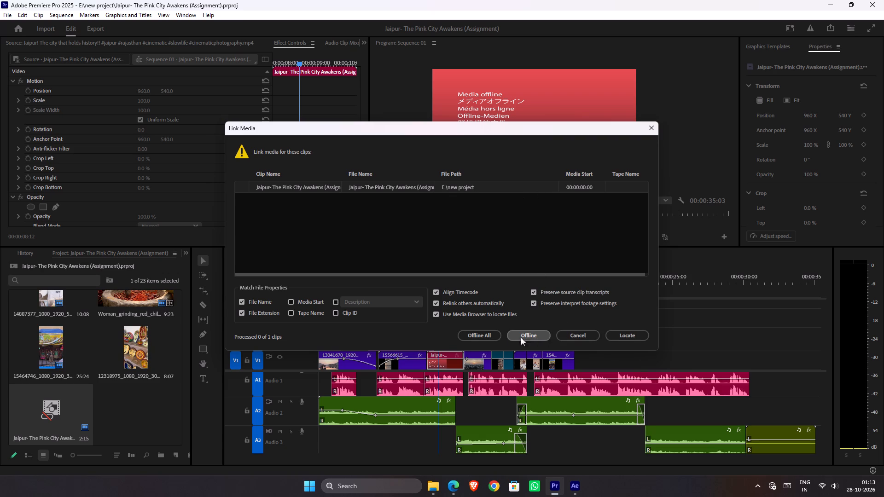
click(607, 334)
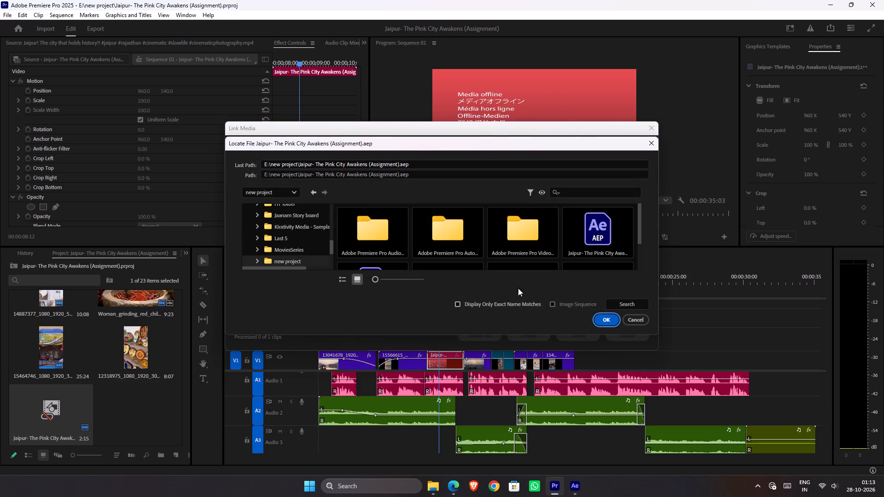
scroll(465, 251, down, 1)
scroll(501, 237, up, 1)
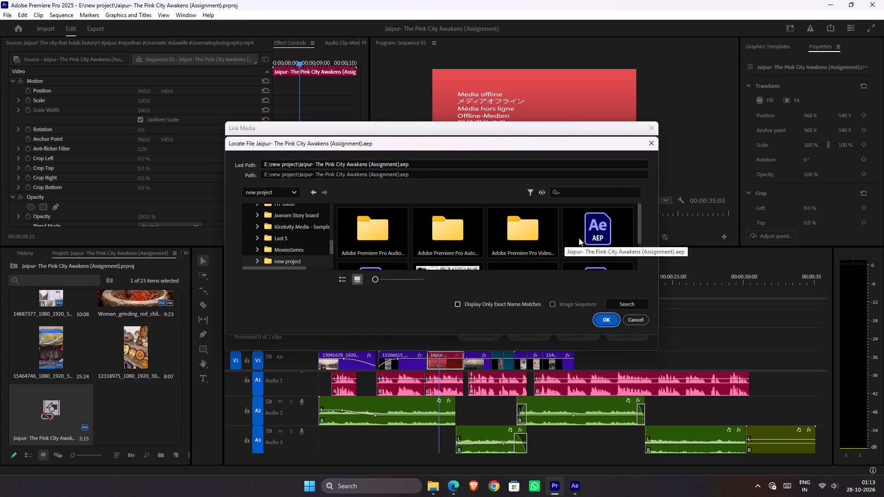
click(579, 238)
click(601, 318)
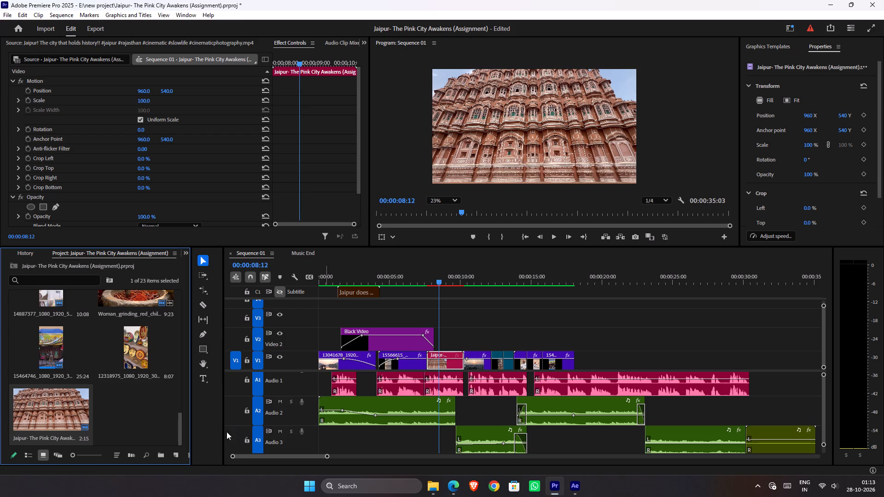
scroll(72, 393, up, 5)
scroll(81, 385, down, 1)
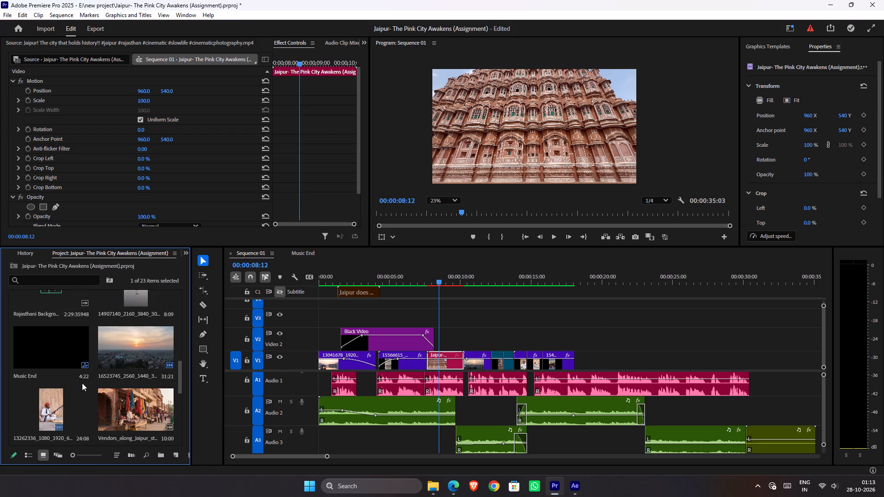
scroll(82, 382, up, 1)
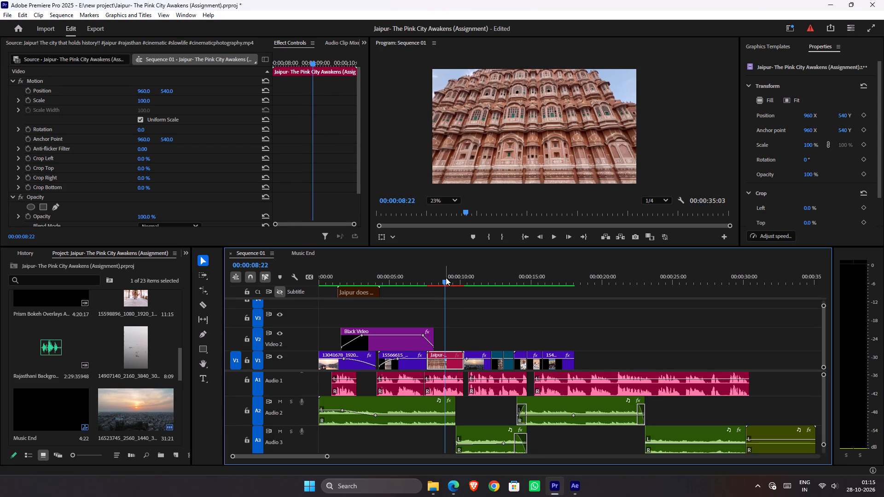
key(ctrl+z)
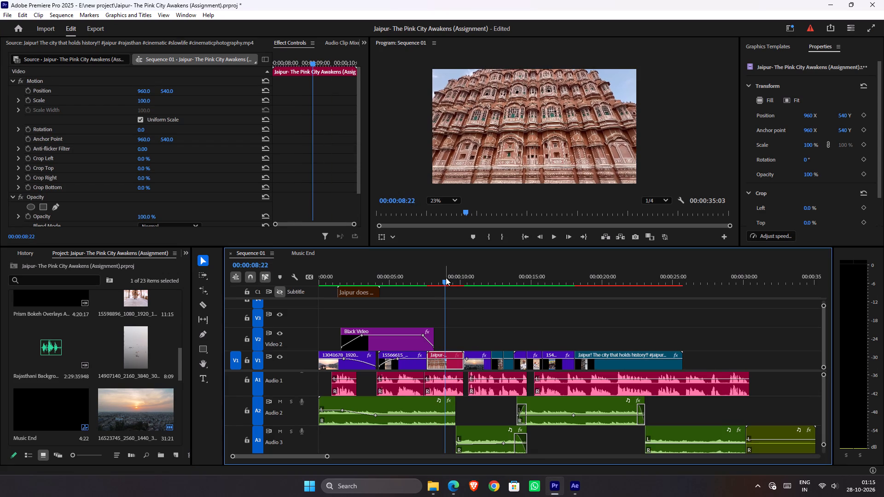
key(ctrl+z)
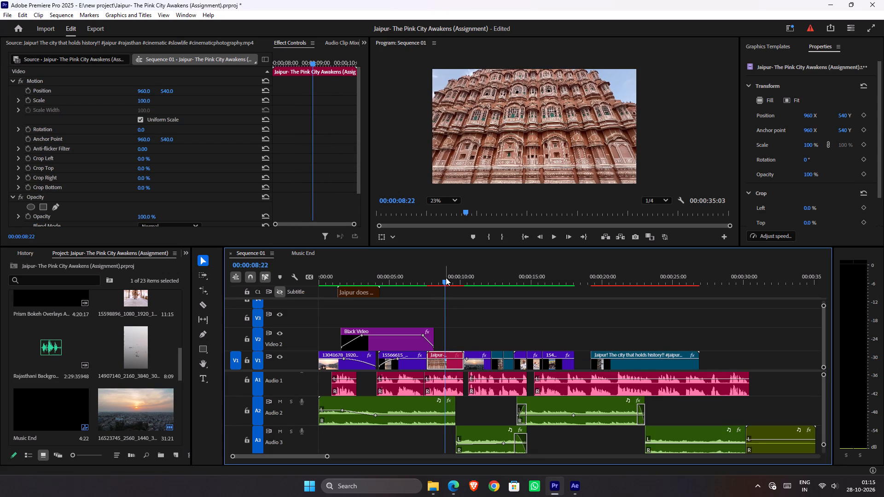
key(ctrl+shift+z)
Examine the Jaipur linked composition's clip options and source preview for a way to restore the original footage.
click(451, 362)
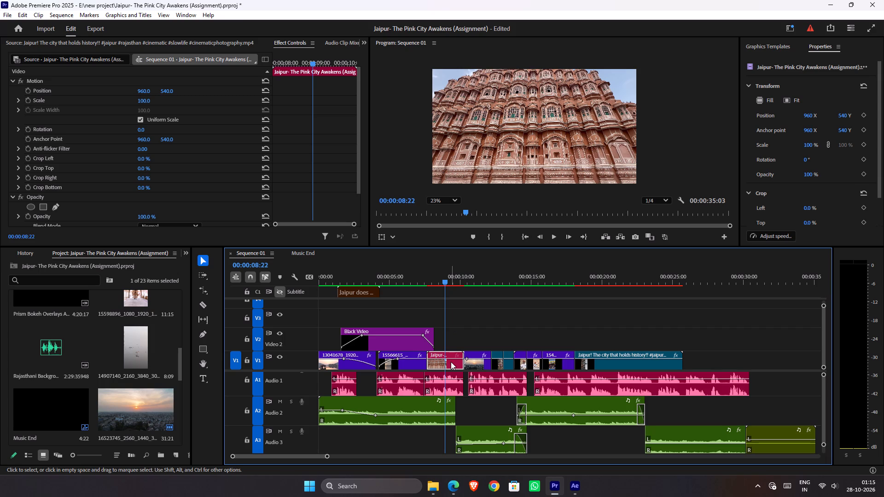
right_click(451, 362)
click(451, 362)
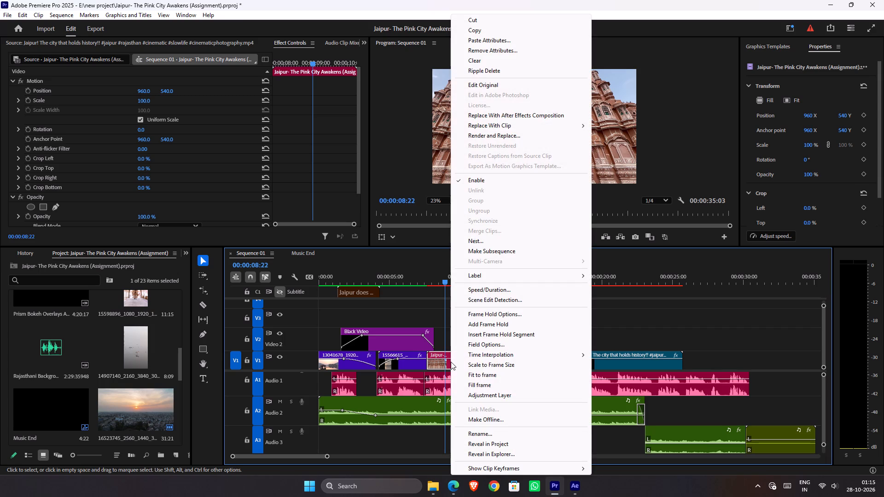
drag(180, 355, 184, 414)
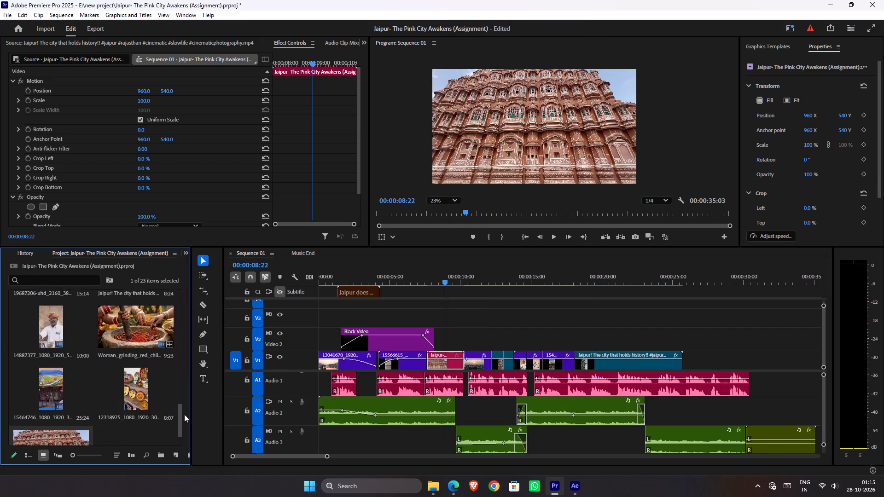
drag(184, 414, 181, 436)
right_click(66, 401)
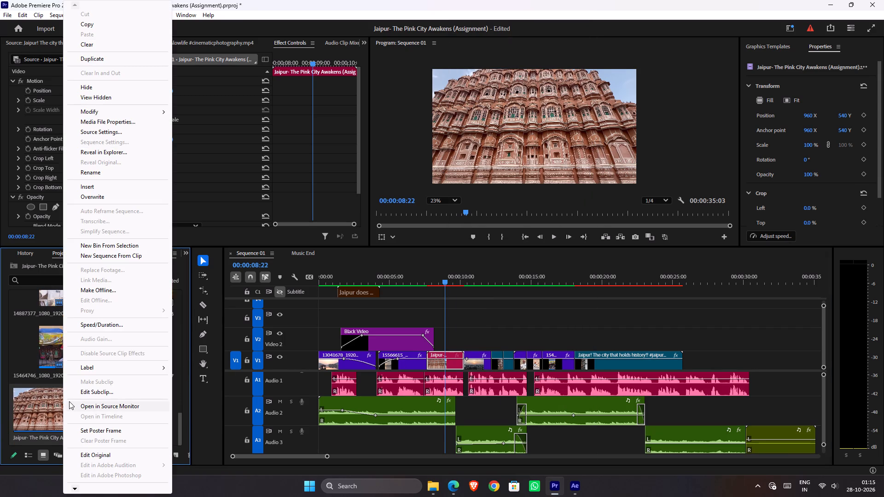
click(126, 410)
drag(19, 214, 0, 212)
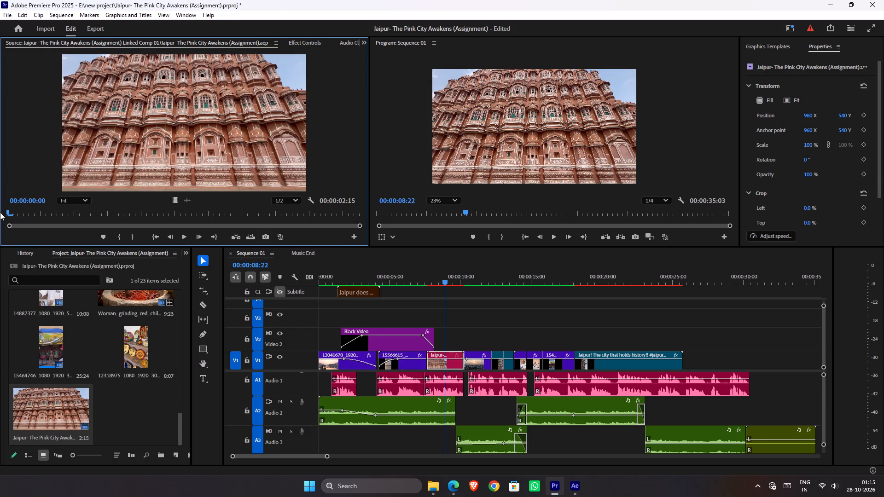
drag(0, 212, 0, 220)
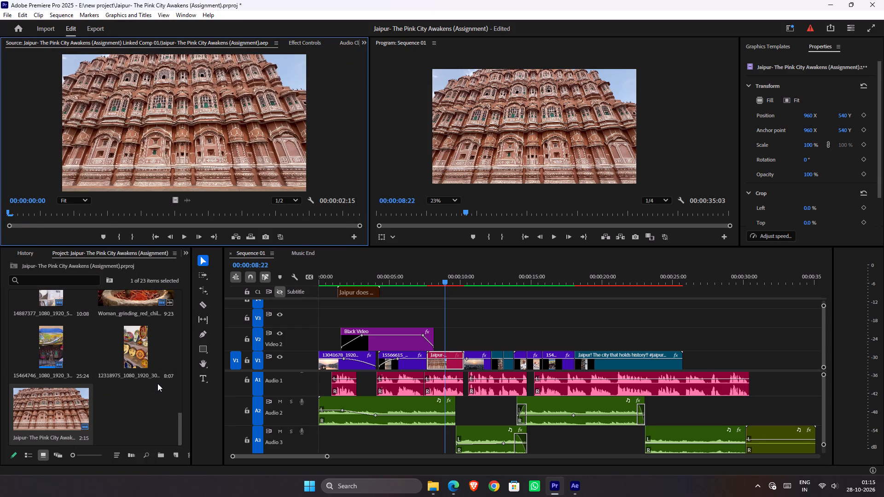
scroll(156, 383, up, 1)
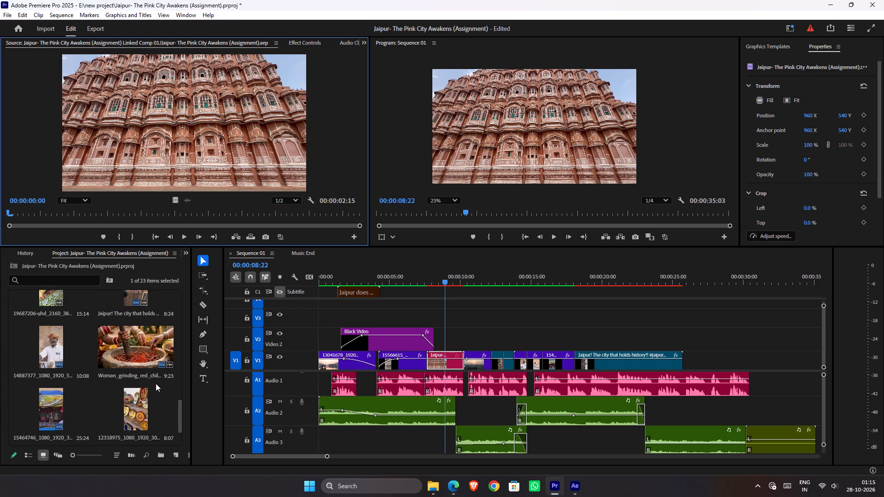
right_click(455, 364)
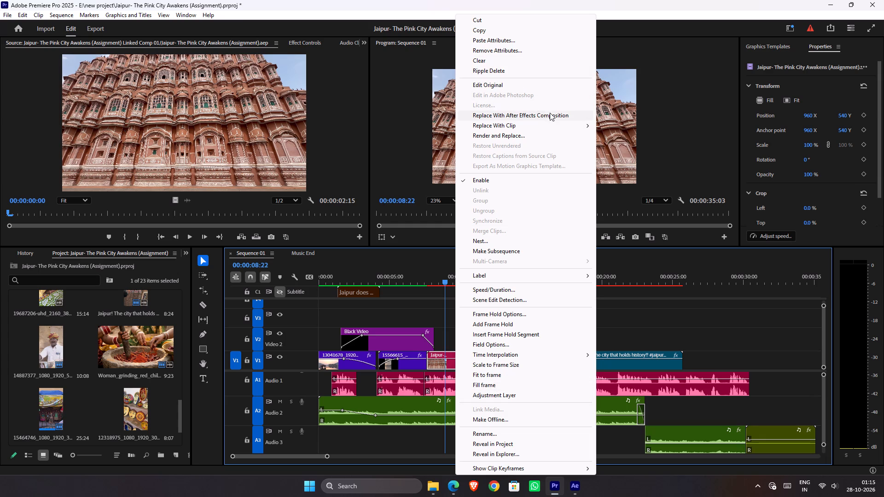
click(616, 332)
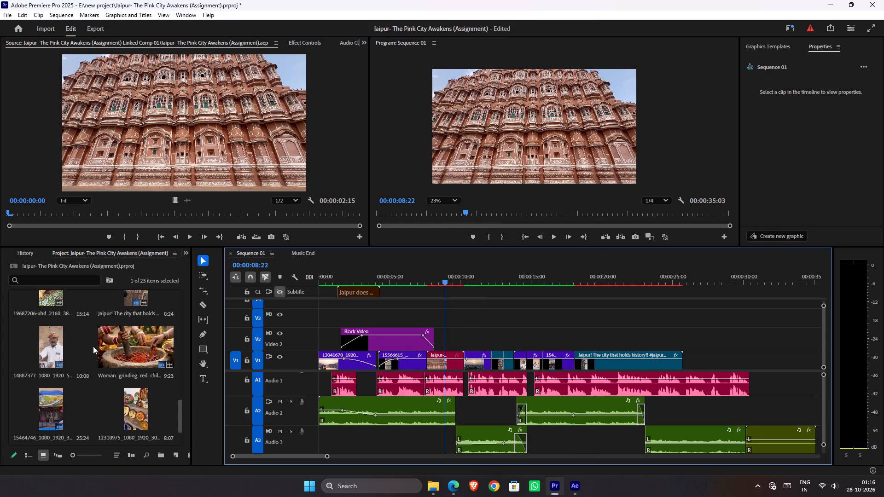
Place the original 12058446_2560_1440_60fps.mp4 on V3, starting at 00:00:07:16 above the Jaipur linked composition.
scroll(119, 341, up, 6)
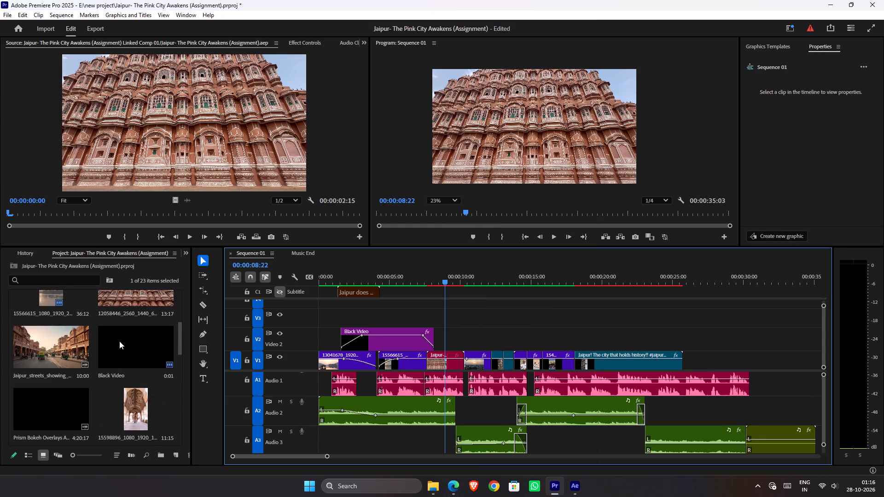
scroll(119, 341, up, 1)
drag(128, 349, 169, 350)
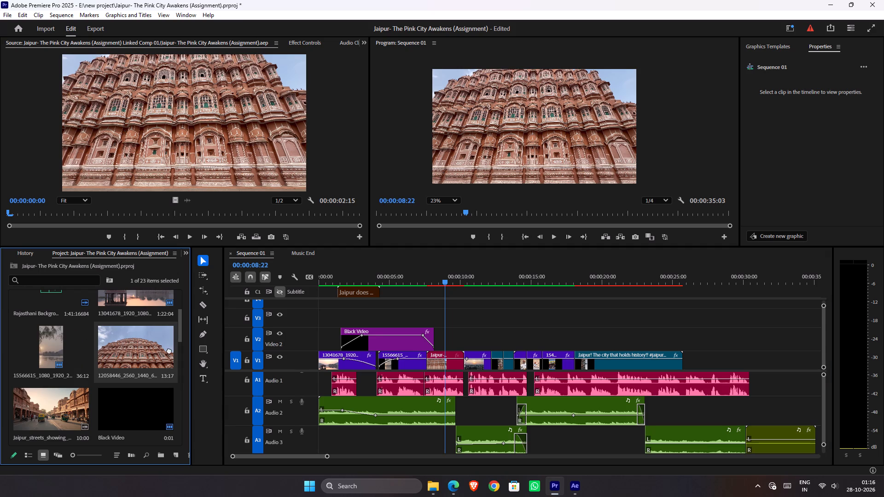
drag(169, 350, 249, 355)
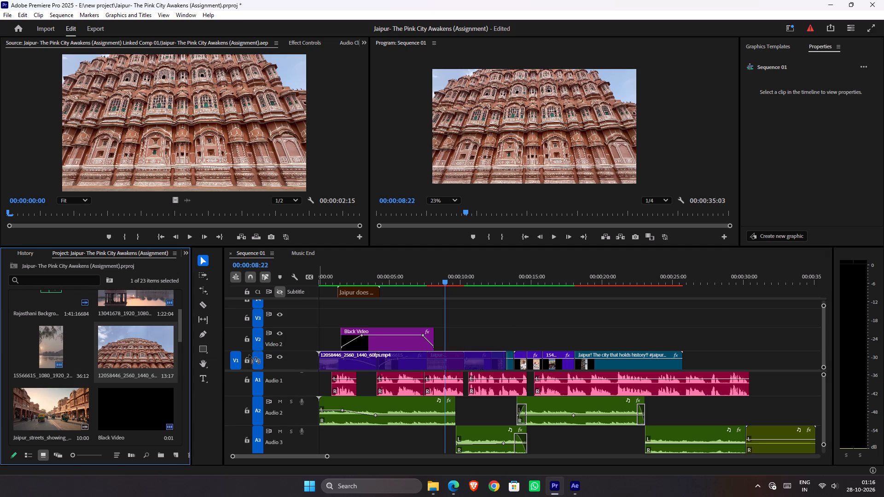
drag(249, 355, 428, 314)
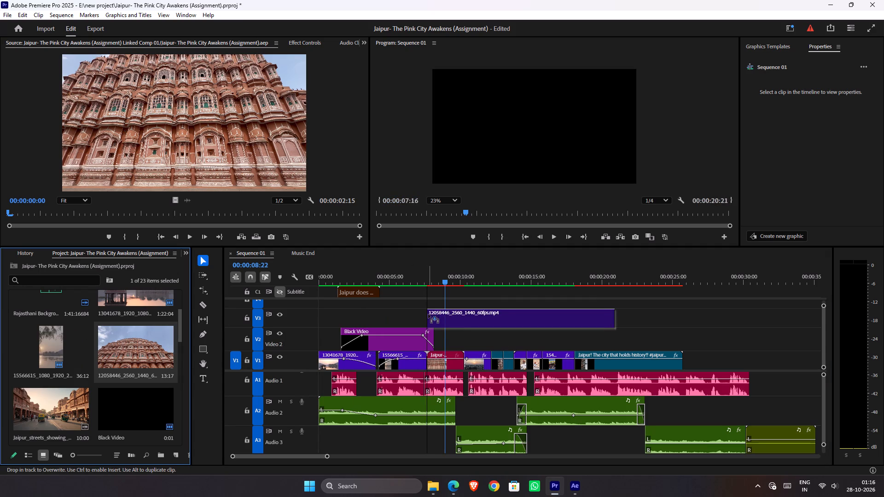
drag(428, 314, 429, 324)
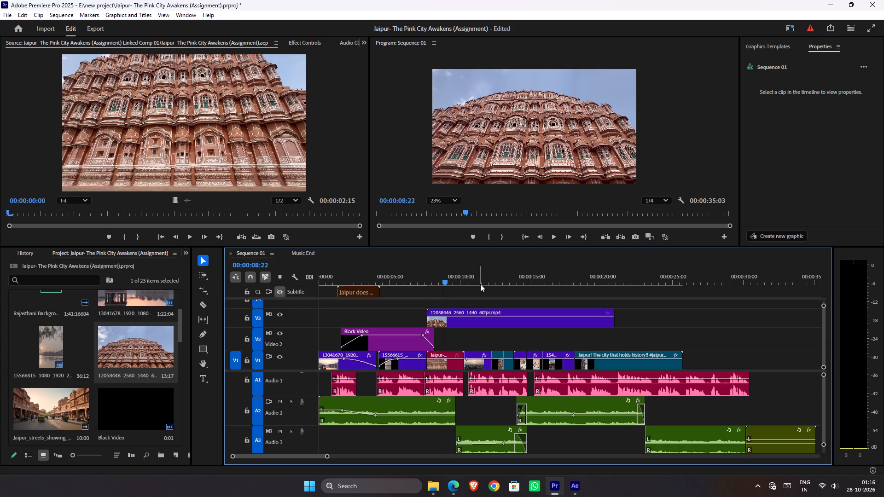
Split the Hawa Mahal clip on V3 at 00:00:18:03 and delete the portion before the cut.
drag(480, 284, 500, 287)
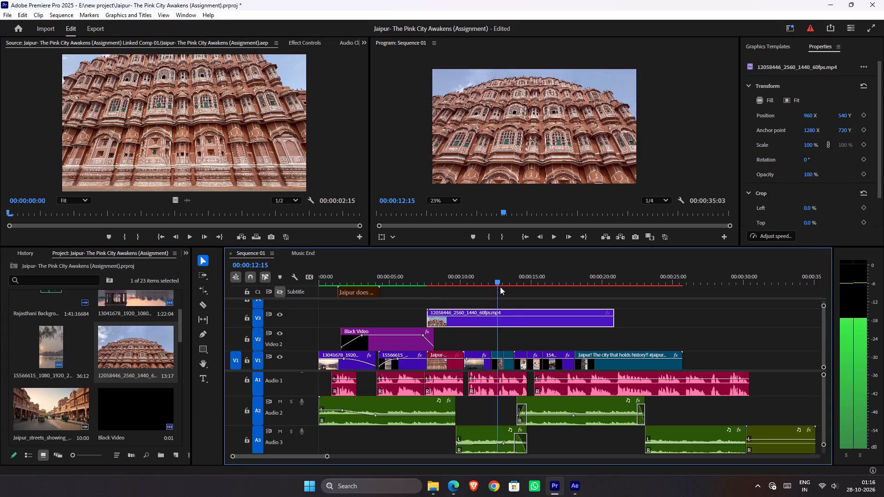
drag(500, 287, 547, 304)
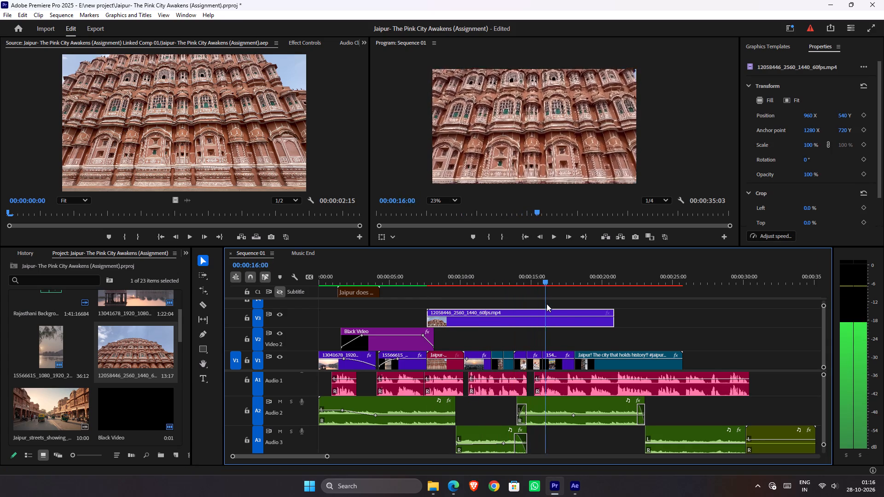
drag(547, 304, 575, 318)
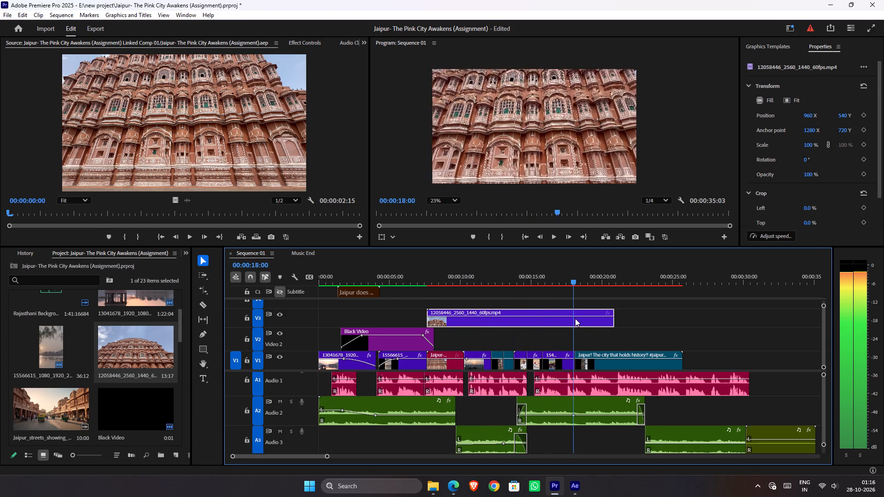
drag(575, 318, 577, 323)
click(577, 323)
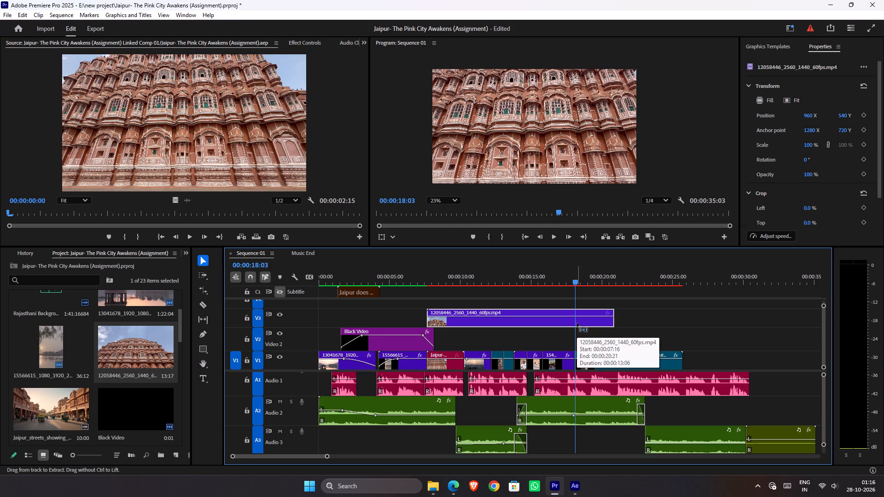
key(ctrl+k)
key(Delete)
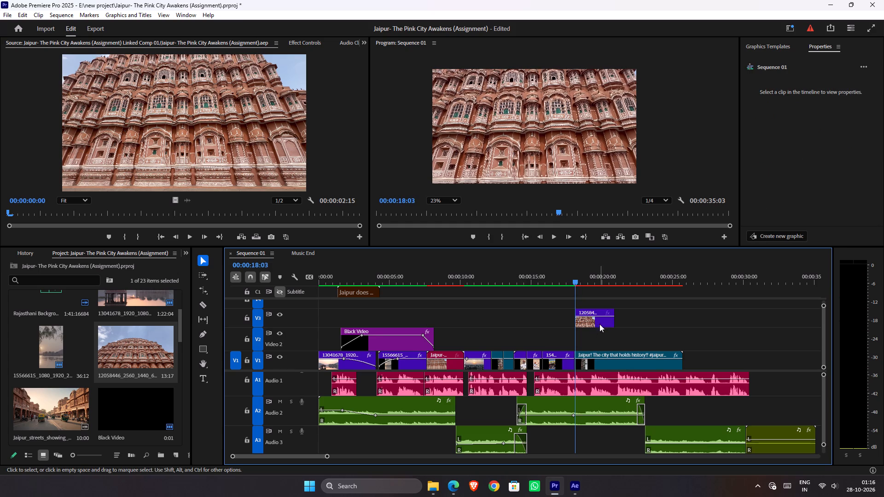
Move Black Video up to V3, align the remaining Hawa Mahal segment on V2 above the linked composition, and trim its end to match.
drag(599, 323, 471, 341)
drag(380, 344, 381, 325)
drag(462, 343, 436, 343)
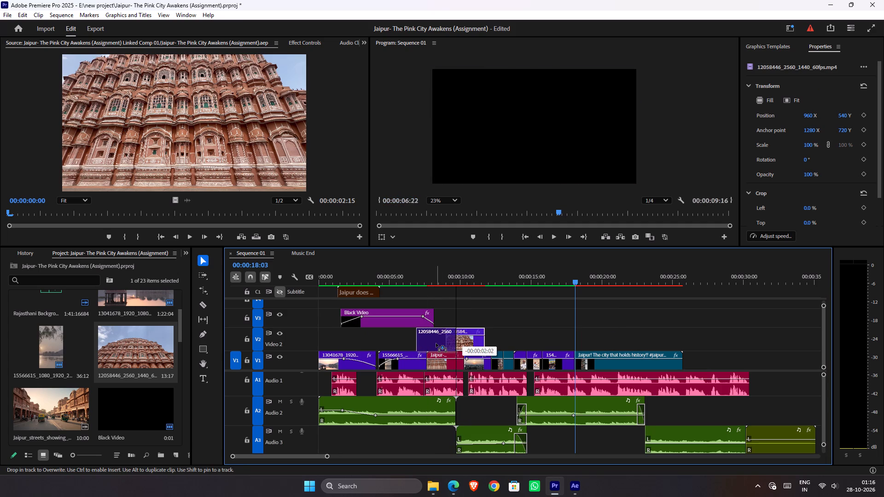
drag(436, 343, 443, 344)
drag(465, 345, 460, 347)
drag(442, 342, 442, 342)
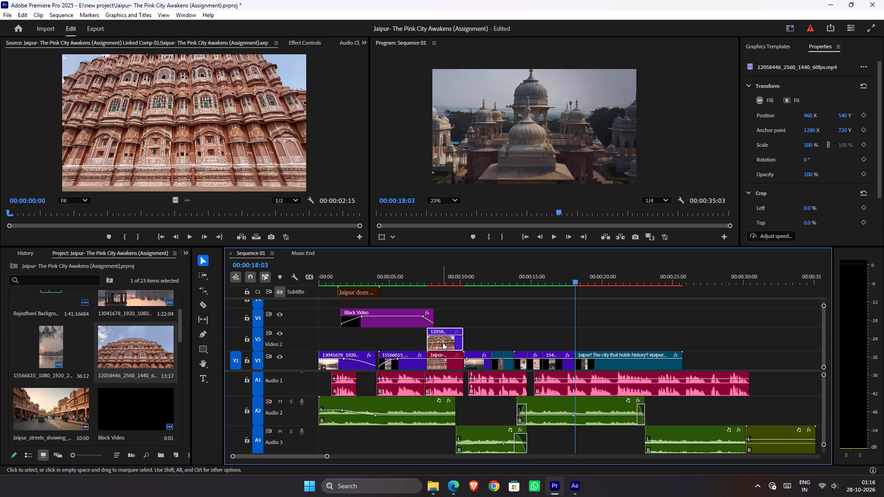
Overwrite the linked composition on V1 with the trimmed Hawa Mahal clip and move Black Video back to V2.
drag(442, 342, 442, 356)
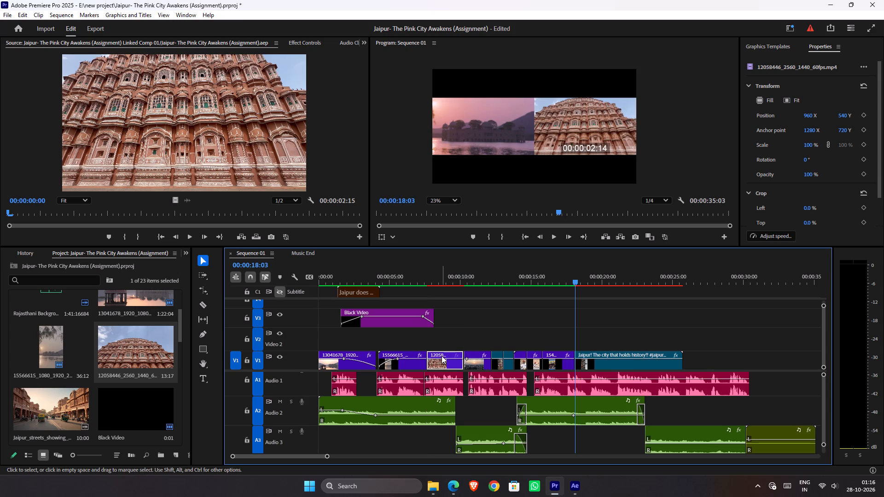
click(439, 338)
drag(403, 323, 403, 325)
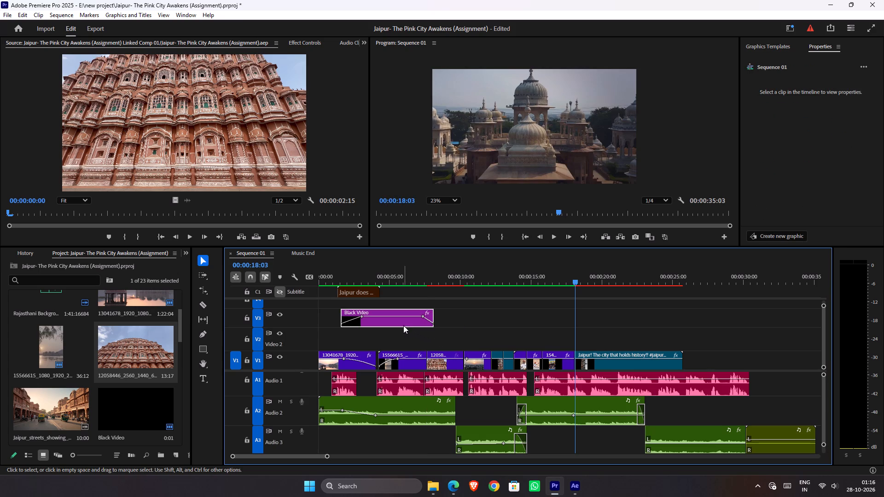
drag(403, 325, 405, 336)
Play the sequence from 00:00:07:01 to review the replaced Hawa Mahal clip and its neighbouring cuts.
click(421, 281)
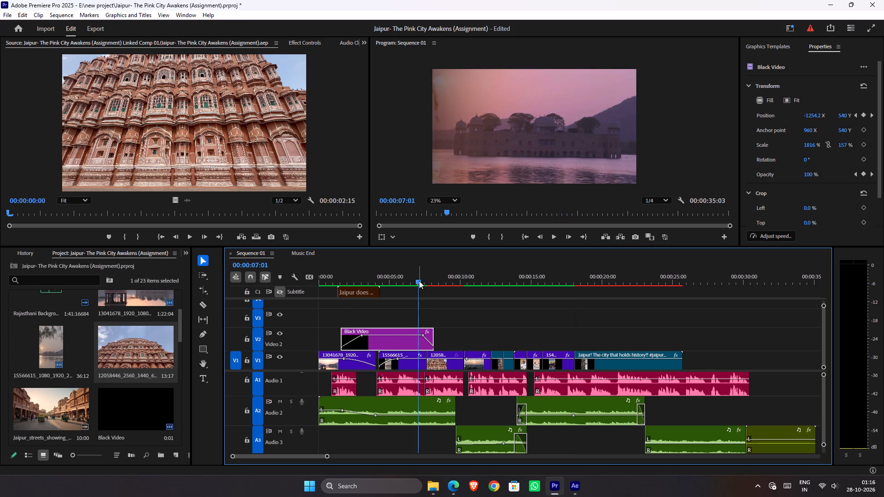
key(space)
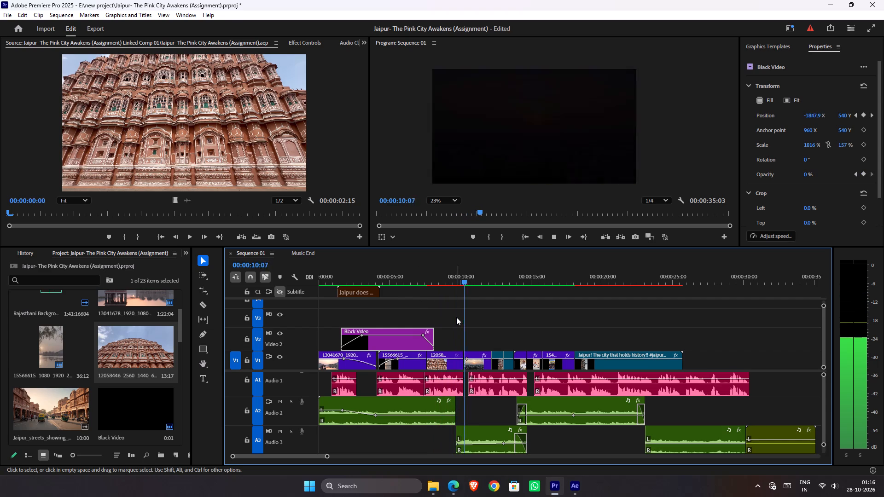
click(458, 279)
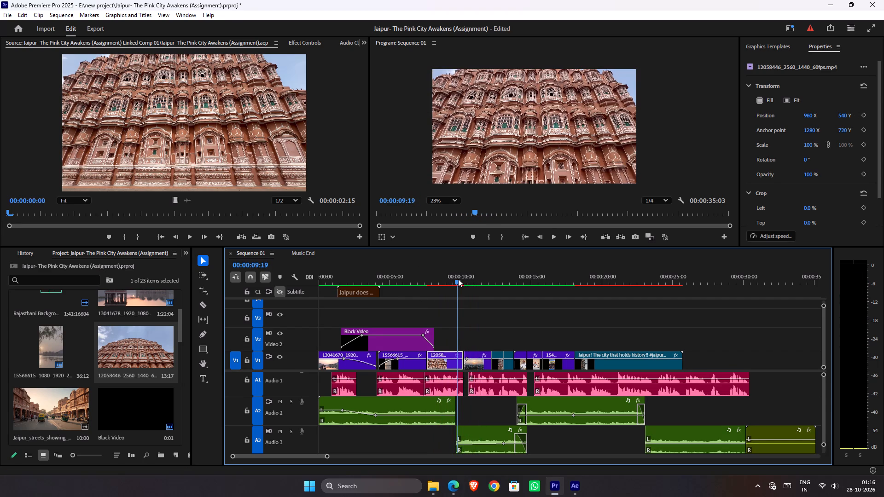
Move the leftover linked-composition sliver up to V2, delete it, and extend the Hawa Mahal clip on V1 to meet the next clip.
alt+scroll(447, 363, up, 12)
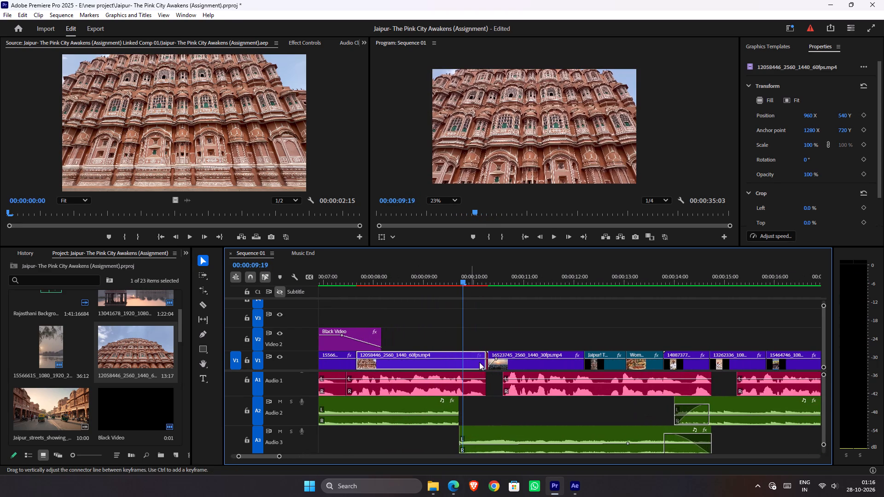
drag(485, 364, 489, 364)
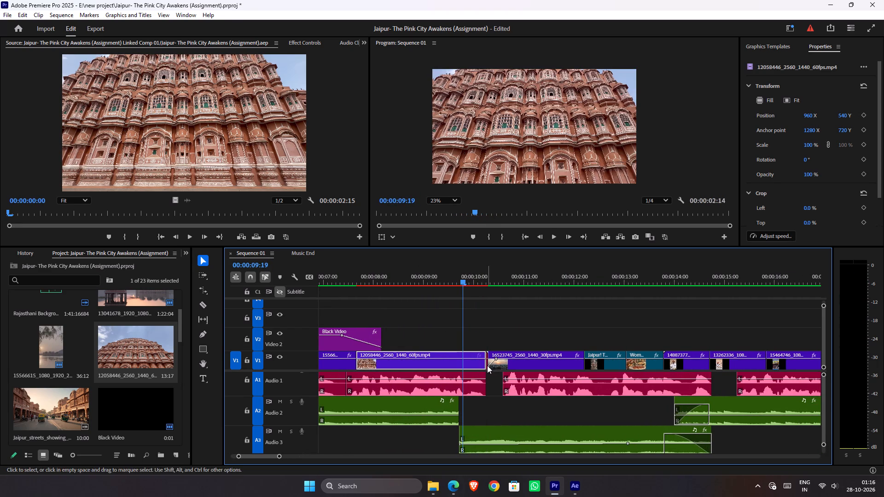
drag(484, 365, 489, 365)
drag(487, 367, 483, 333)
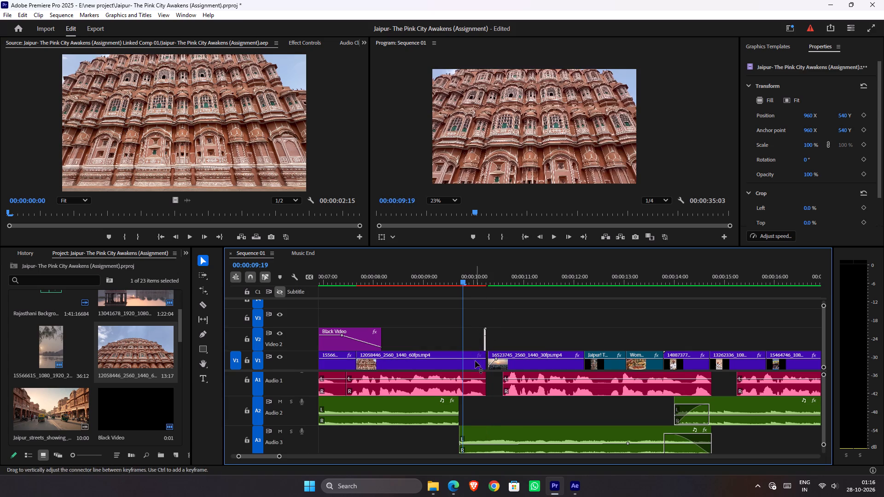
key(Delete)
click(485, 365)
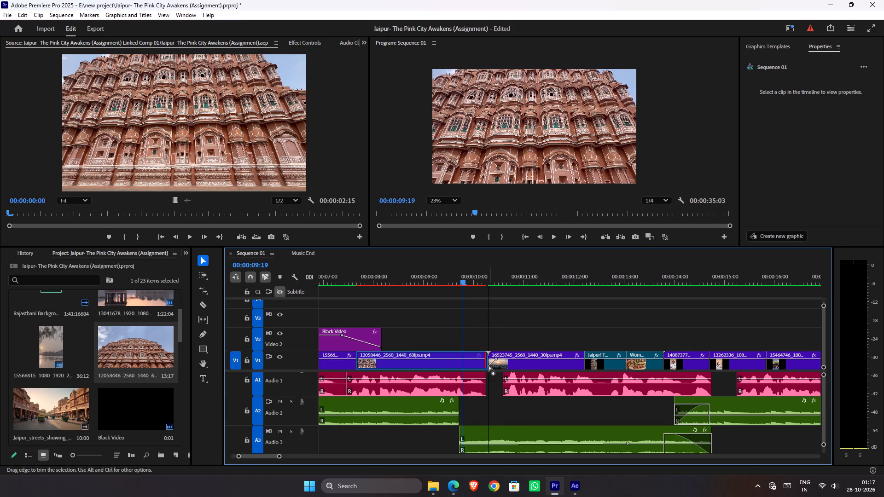
Play the sequence repeatedly across the Hawa Mahal clip to review its cut into the sunset clip.
key(space)
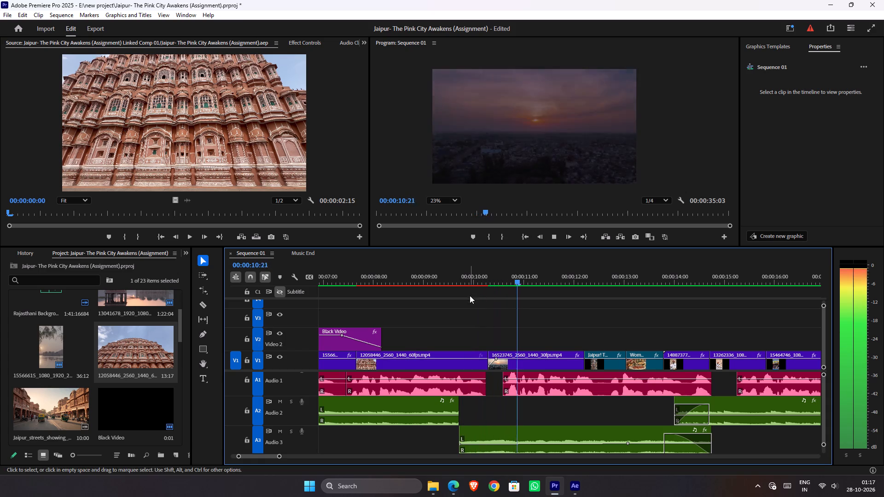
drag(469, 279, 395, 285)
key(space)
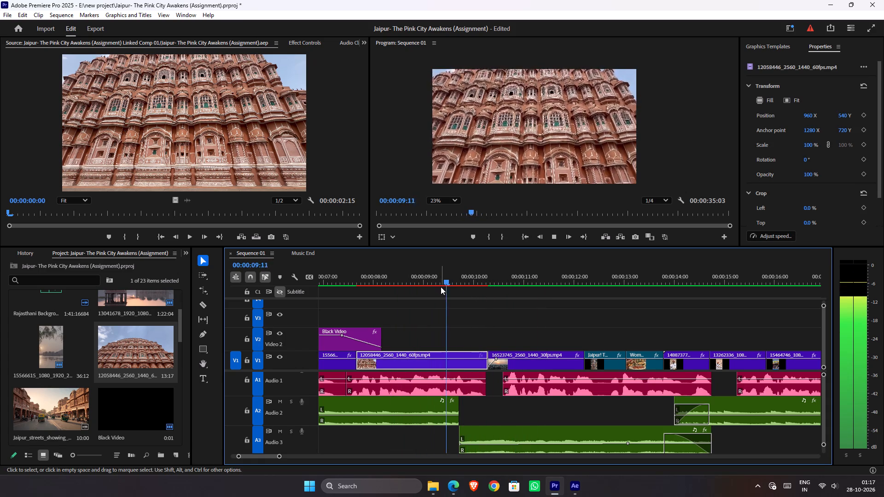
key(space)
drag(457, 276, 452, 277)
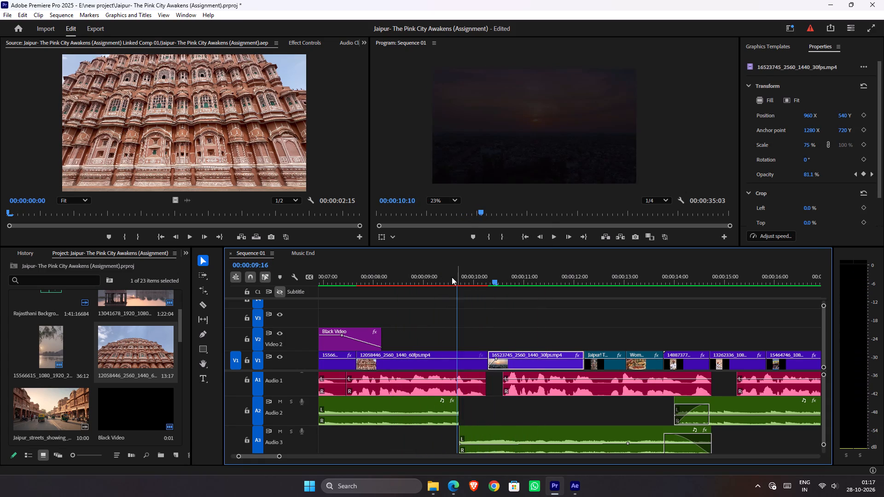
drag(452, 277, 355, 308)
key(space)
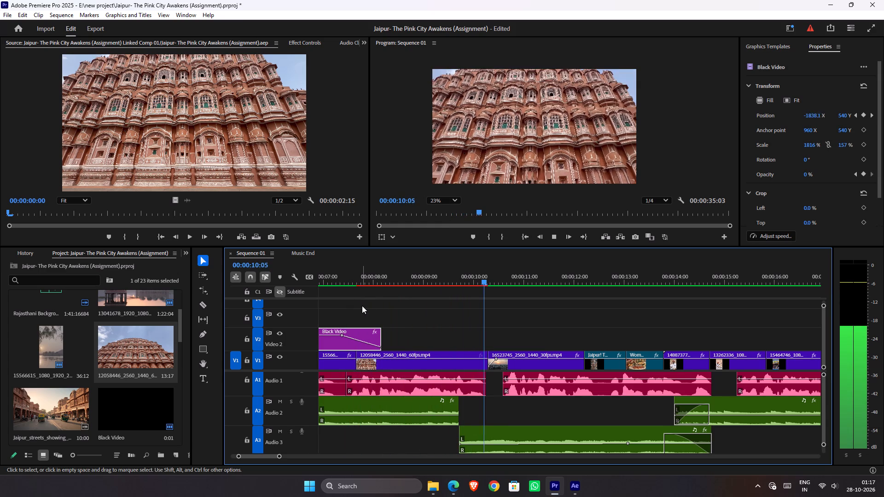
key(space)
drag(447, 280, 433, 284)
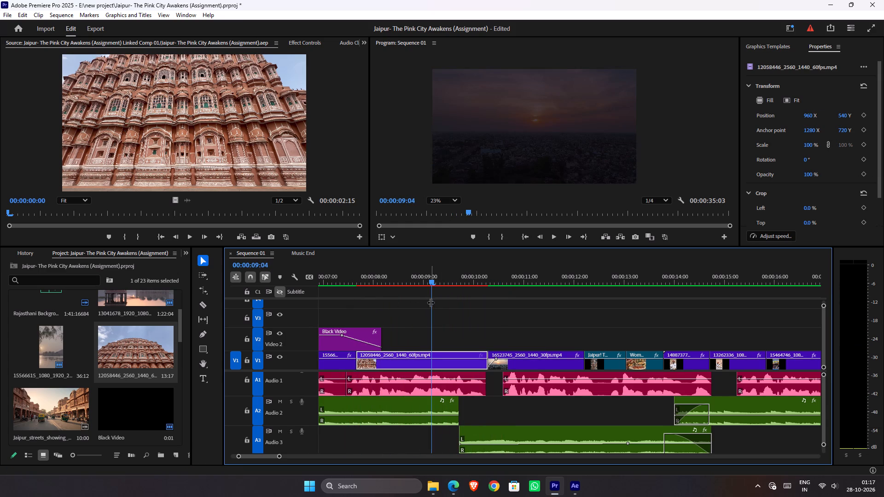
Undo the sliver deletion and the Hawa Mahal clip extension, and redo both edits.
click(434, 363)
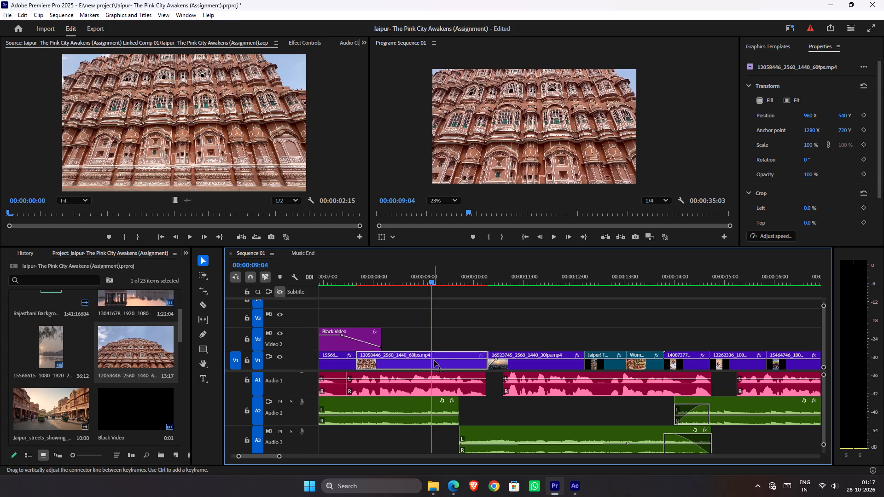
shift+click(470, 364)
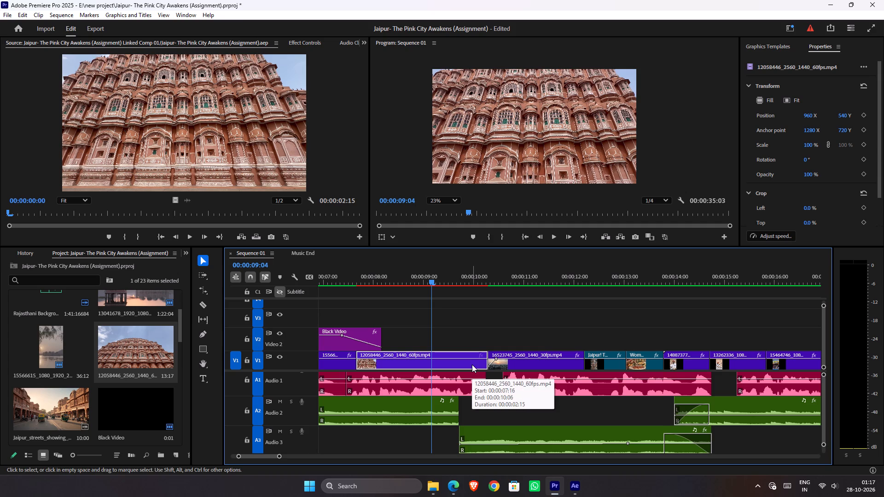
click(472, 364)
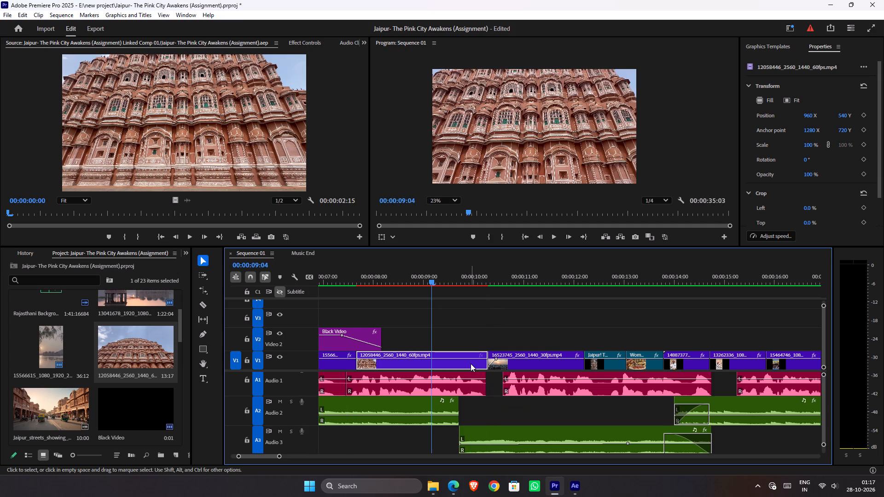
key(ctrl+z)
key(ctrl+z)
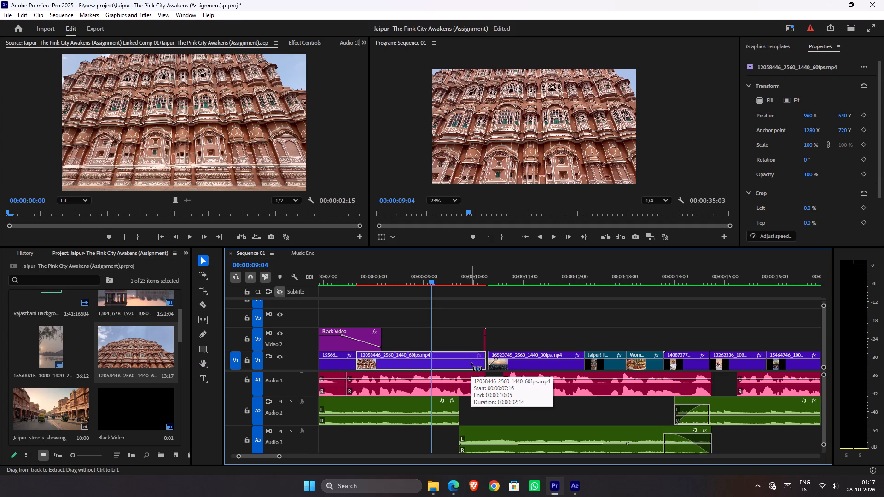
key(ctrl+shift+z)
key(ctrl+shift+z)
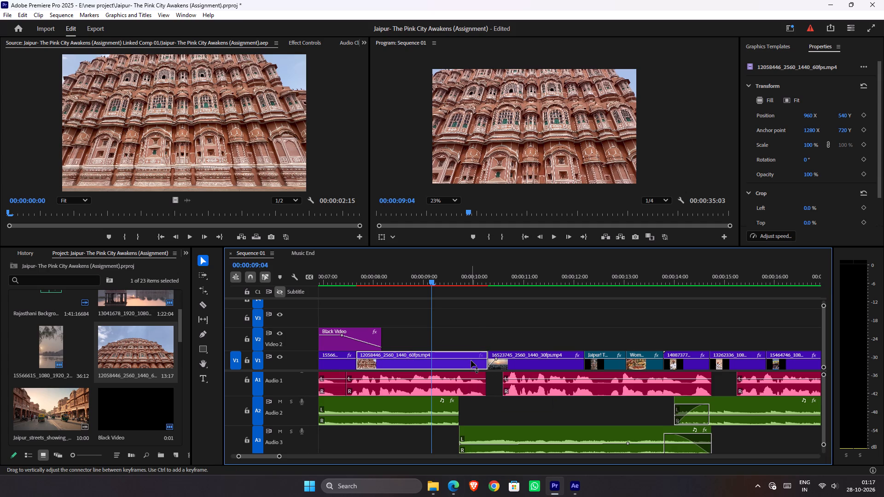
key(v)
Save the project and delete the After Effects linked composition from the project's media items.
key(ctrl+s)
scroll(103, 385, down, 5)
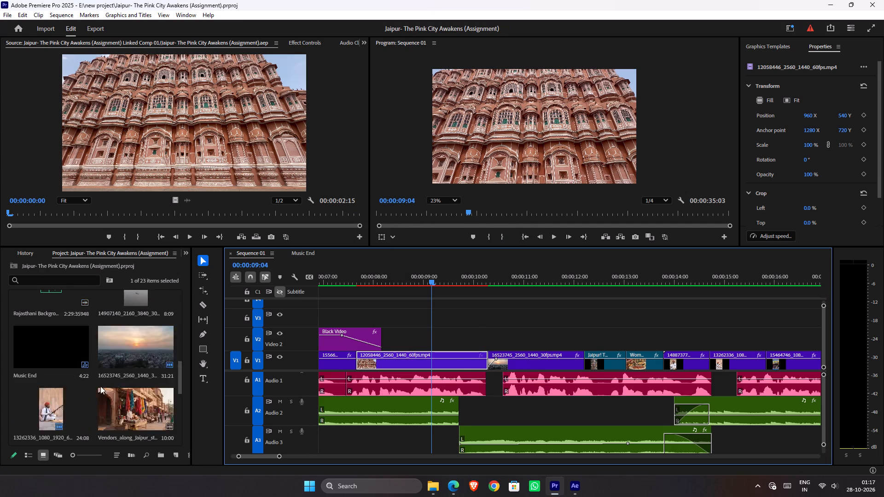
scroll(100, 386, down, 3)
click(77, 398)
key(Delete)
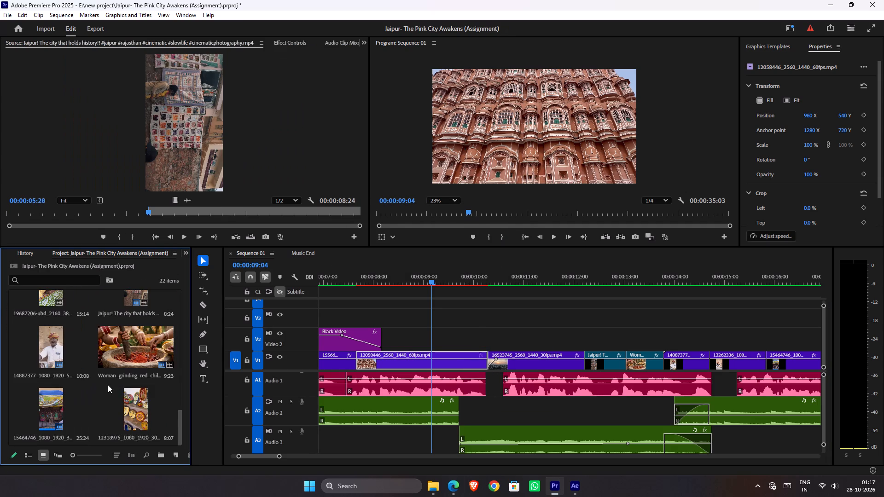
Switch to After Effects and delete the Hawa Mahal layer, its source footage and the Linked Comp 01 composition.
click(576, 489)
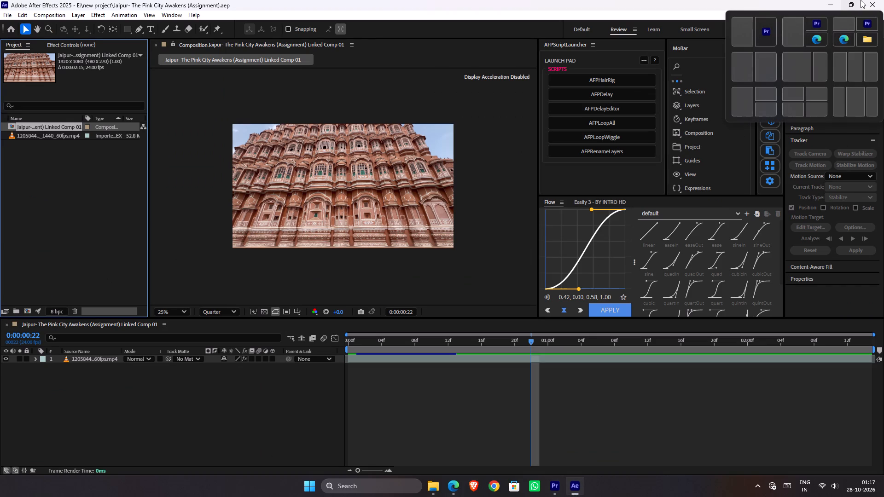
click(363, 359)
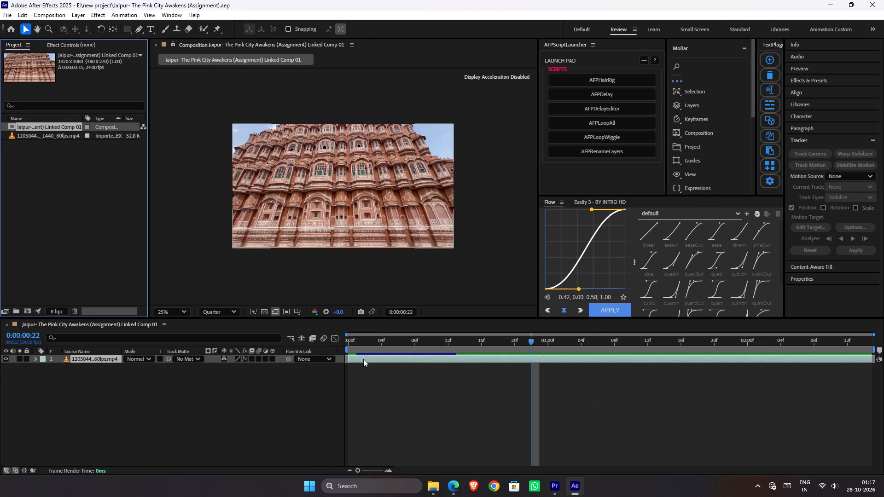
key(Delete)
click(55, 138)
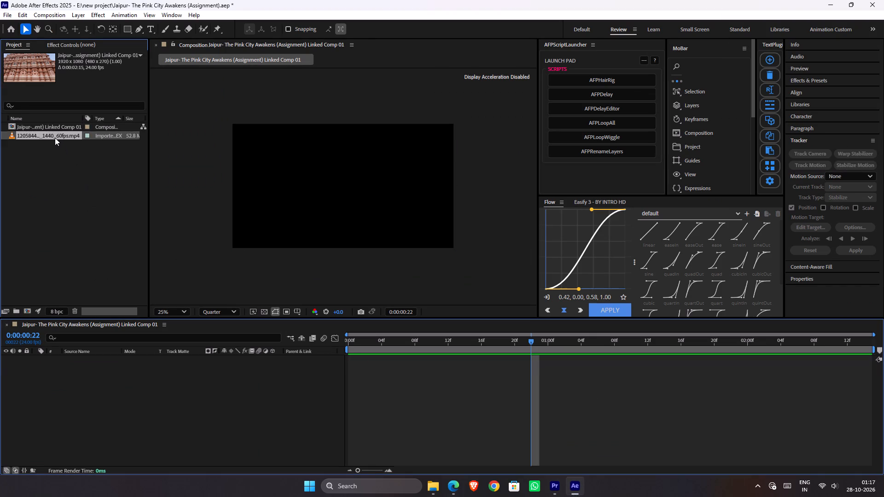
key(Delete)
click(55, 127)
key(Delete)
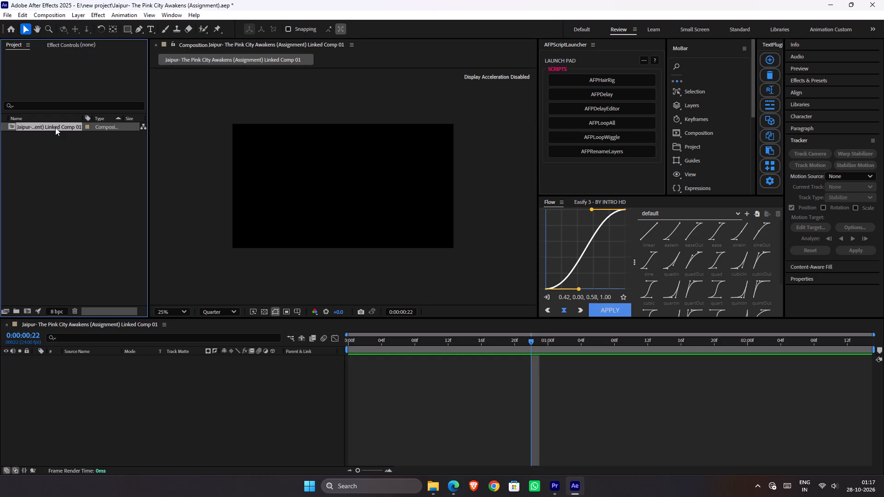
click(460, 419)
Switch back to Premiere Pro and save the project.
click(450, 487)
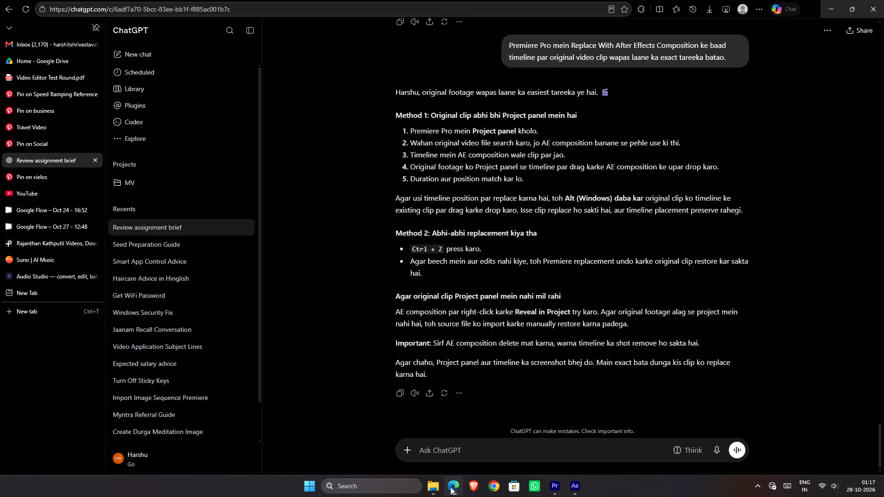
click(559, 487)
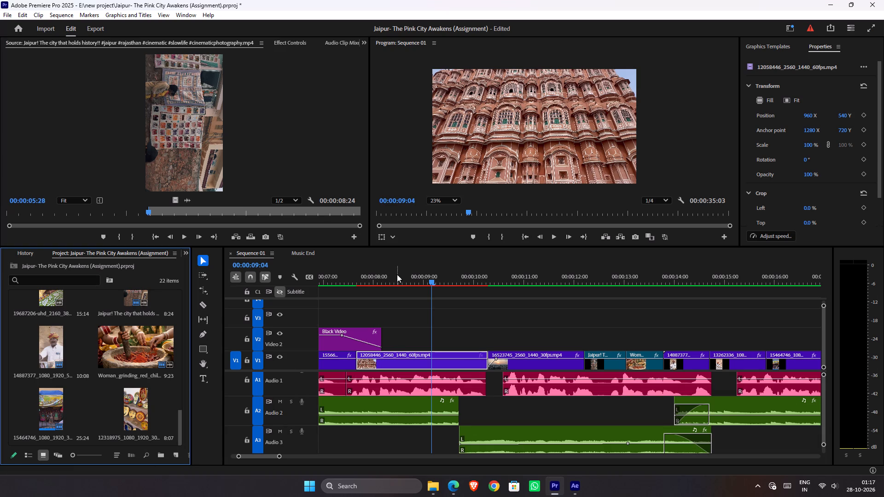
key(ctrl+s)
Play and scrub through the opening part of the sequence up to the Hawa Mahal clip to review it.
drag(400, 280, 377, 282)
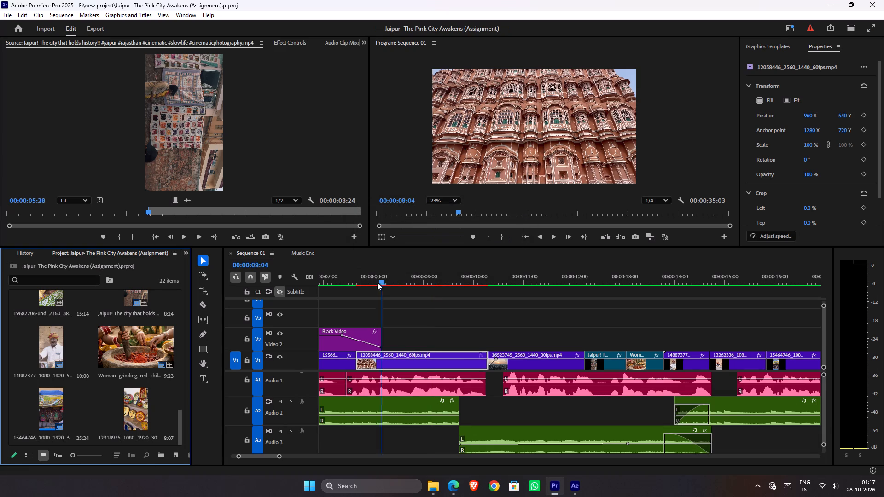
drag(377, 282, 333, 282)
key(space)
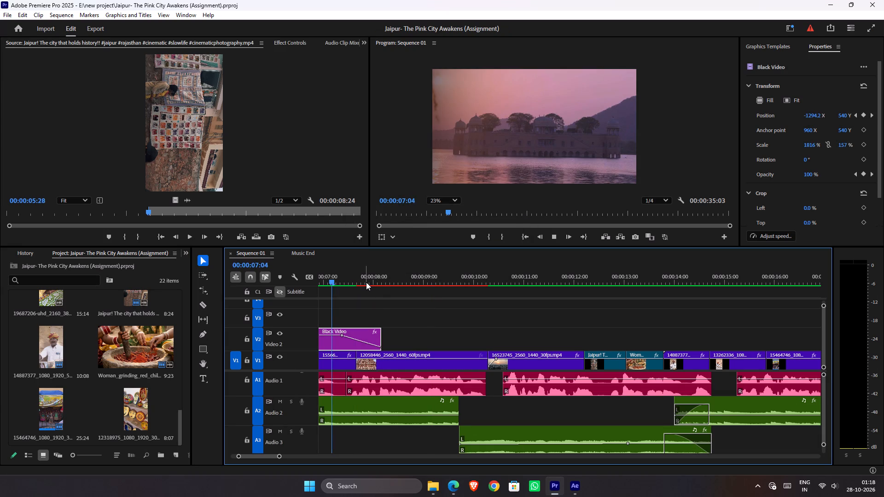
drag(390, 281, 441, 295)
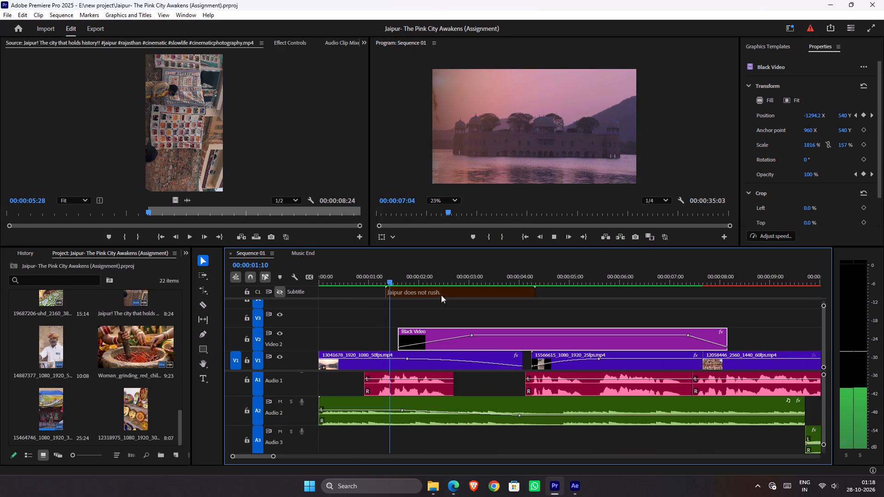
drag(441, 295, 826, 318)
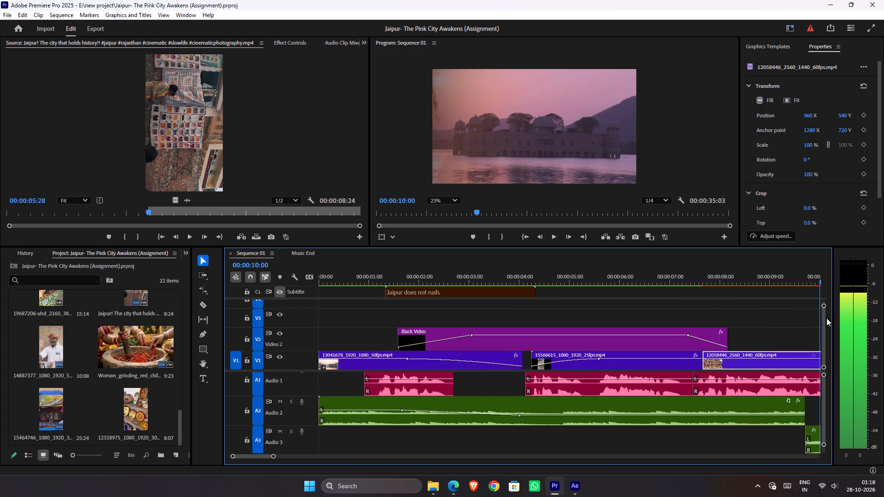
drag(826, 318, 643, 332)
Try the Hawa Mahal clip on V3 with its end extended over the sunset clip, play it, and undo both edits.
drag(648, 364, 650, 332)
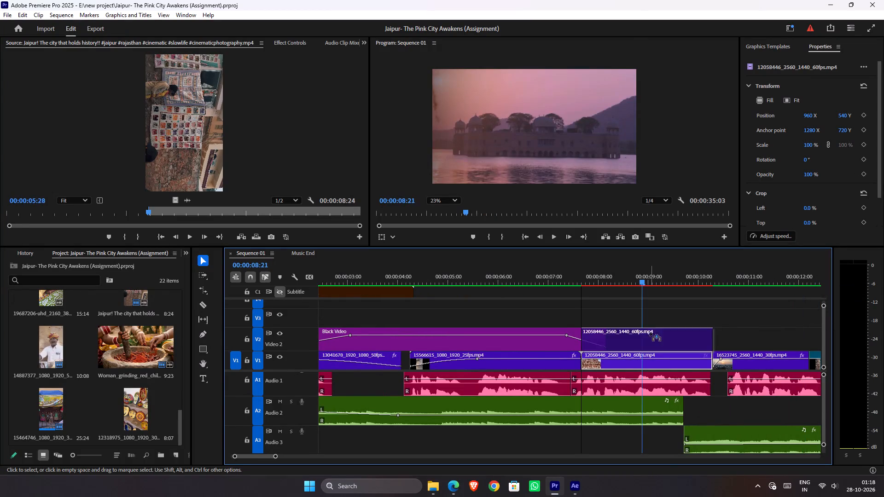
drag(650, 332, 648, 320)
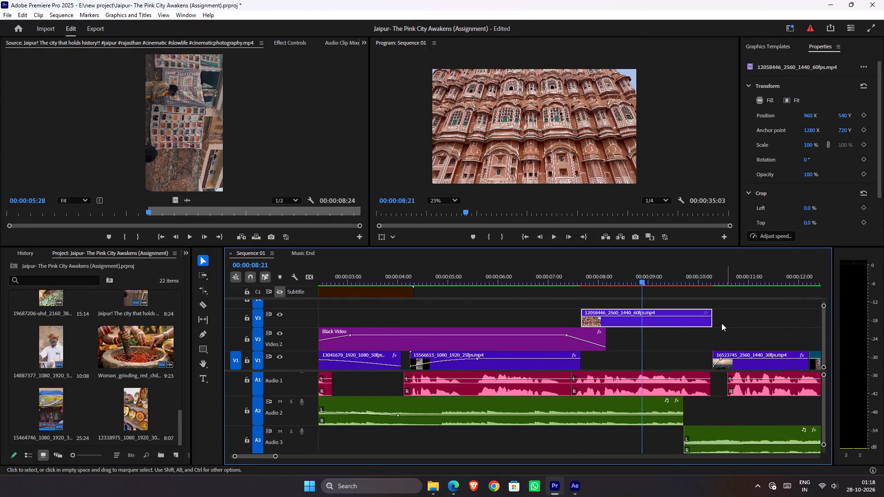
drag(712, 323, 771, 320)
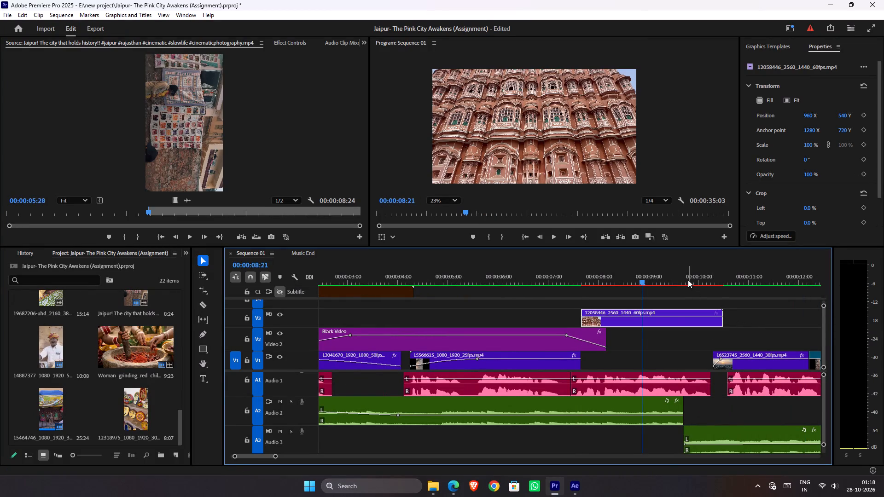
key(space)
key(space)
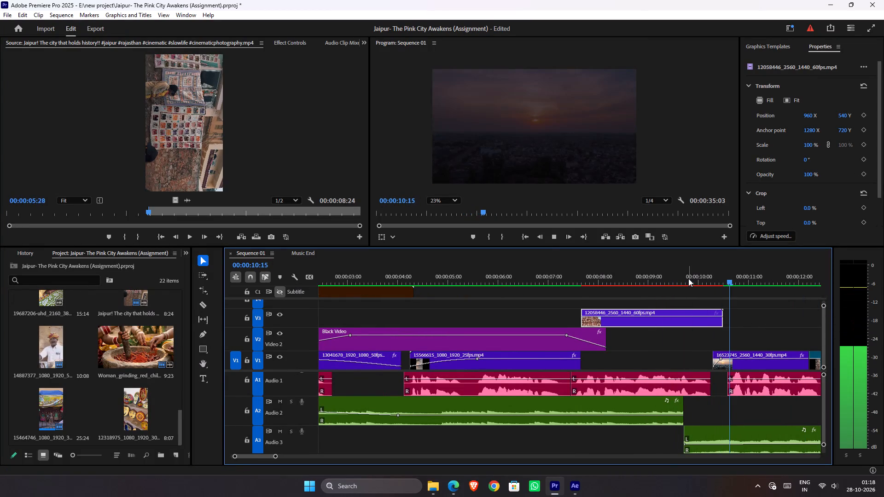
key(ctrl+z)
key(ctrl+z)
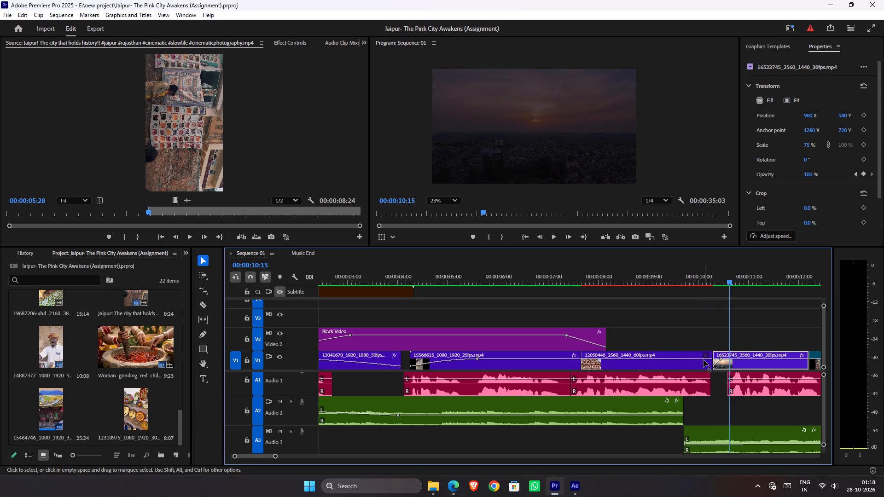
Add two opacity keyframes near the end of the Hawa Mahal clip on V1 and lower the last to 0% for a fade-out.
ctrl+click(675, 358)
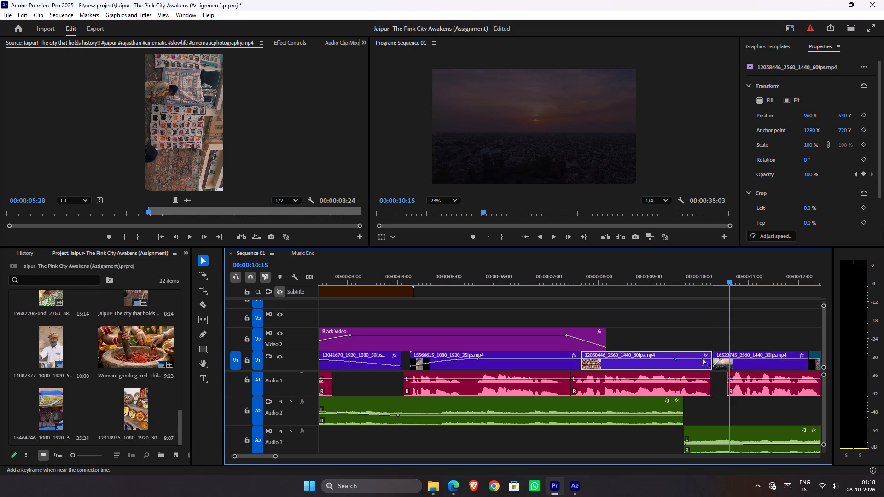
ctrl+click(702, 358)
drag(702, 358, 730, 378)
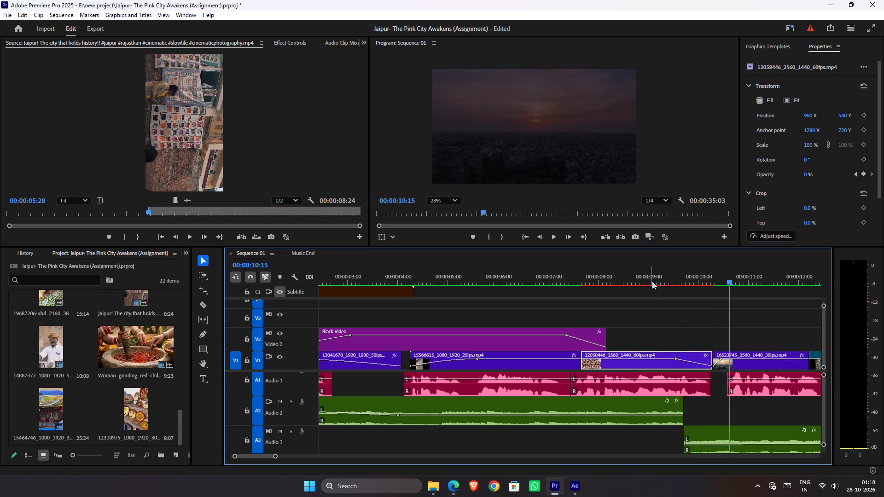
Play the sequence from the Hawa Mahal clip onward to review its fade-out and the shots that follow.
drag(651, 281, 620, 277)
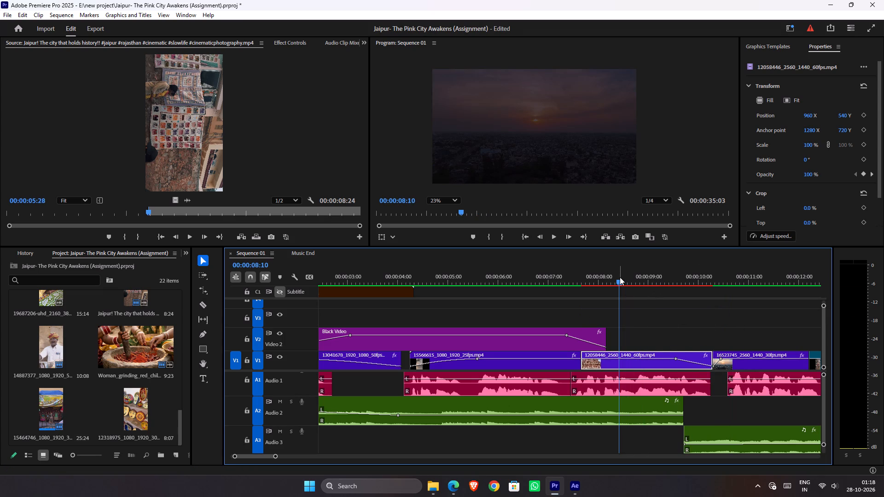
key(space)
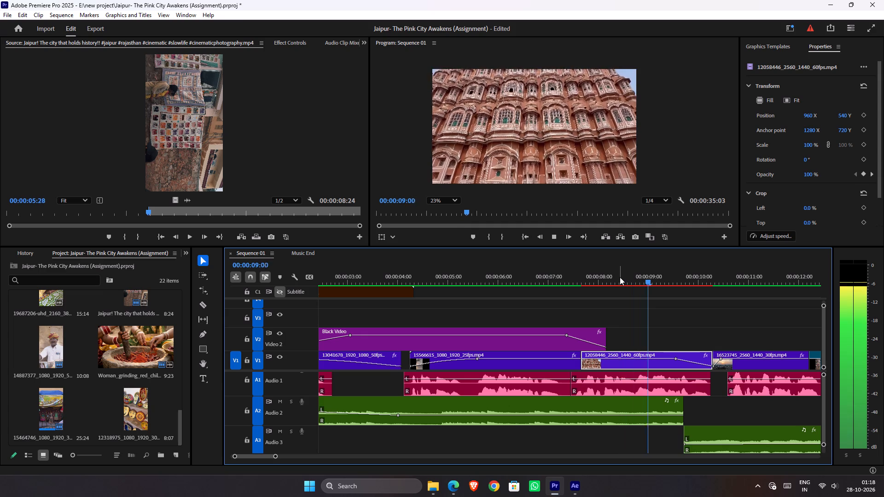
key(space)
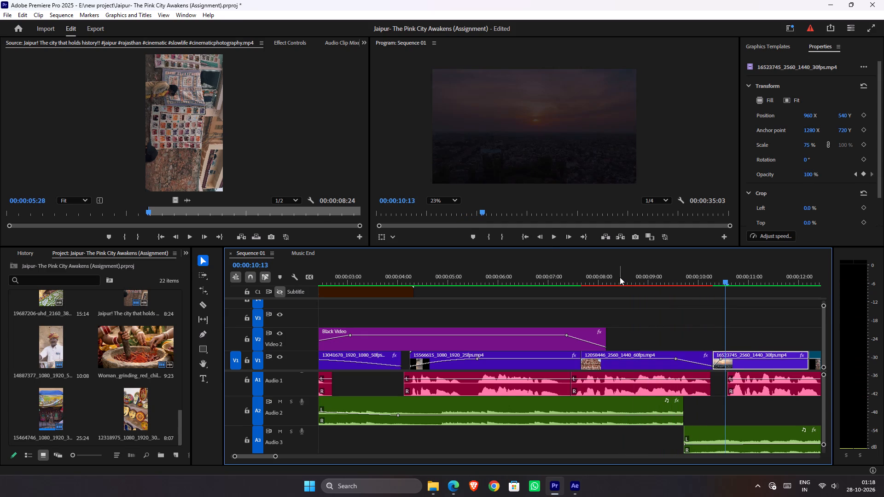
key(space)
alt+scroll(639, 306, down, 7)
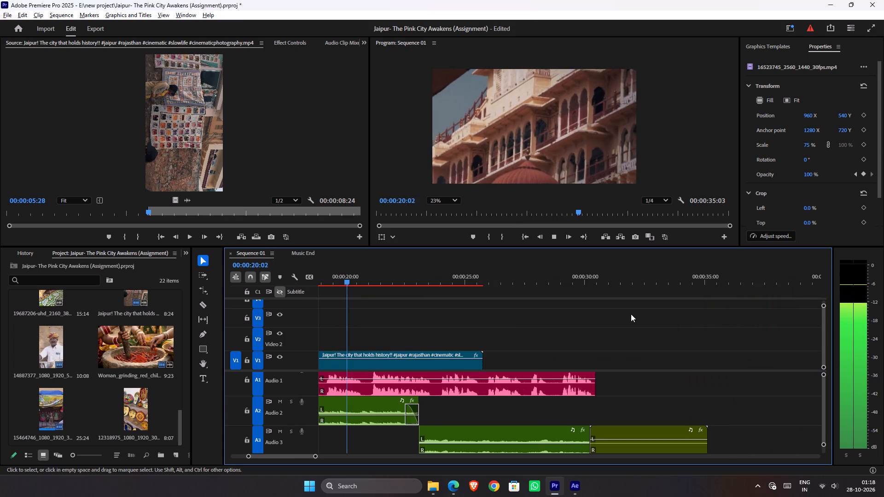
key(space)
click(445, 327)
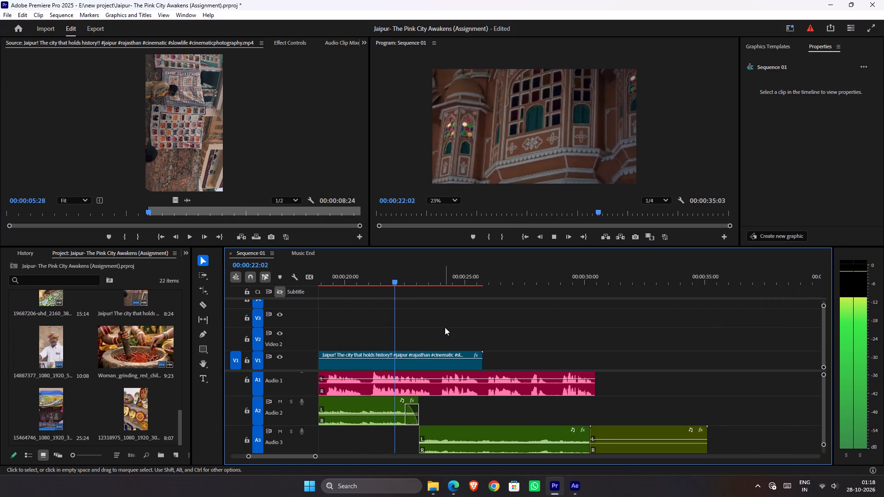
scroll(445, 327, up, 19)
key(space)
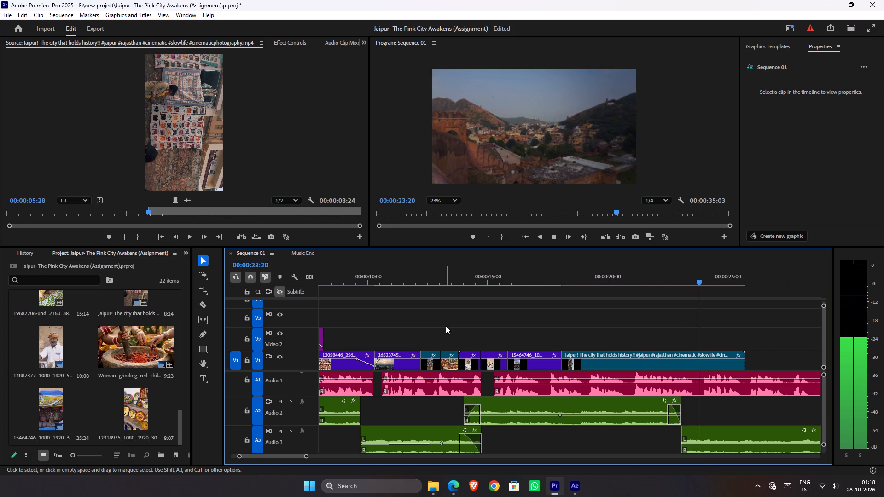
Save the project.
key(ctrl+s)
Replay the transition from the fading Hawa Mahal clip through the sunset clip into the textile shot.
drag(393, 284, 363, 285)
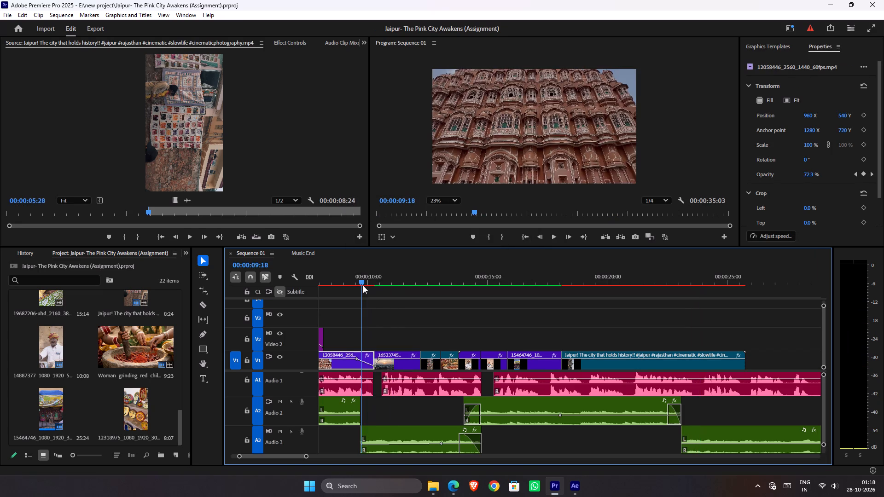
key(space)
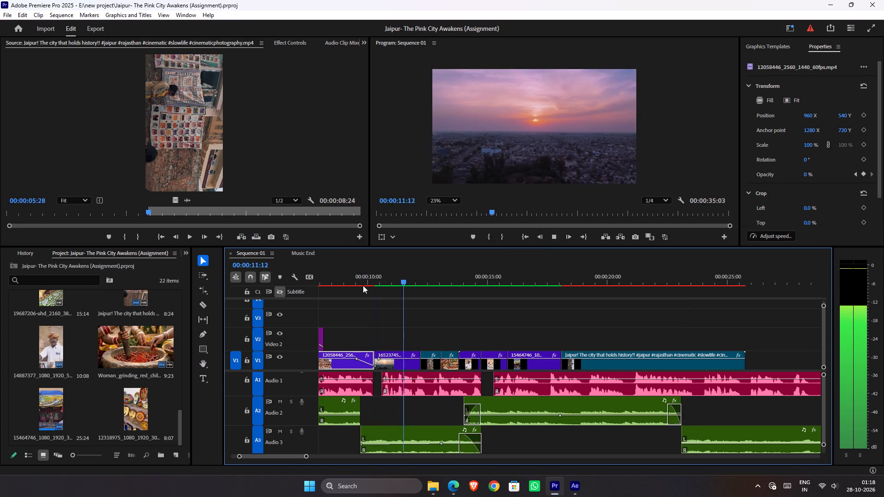
key(space)
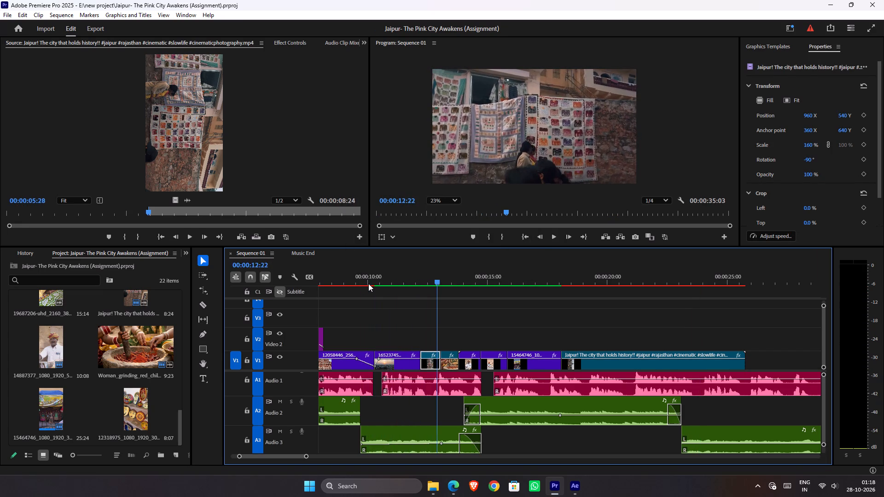
drag(379, 273, 352, 269)
key(space)
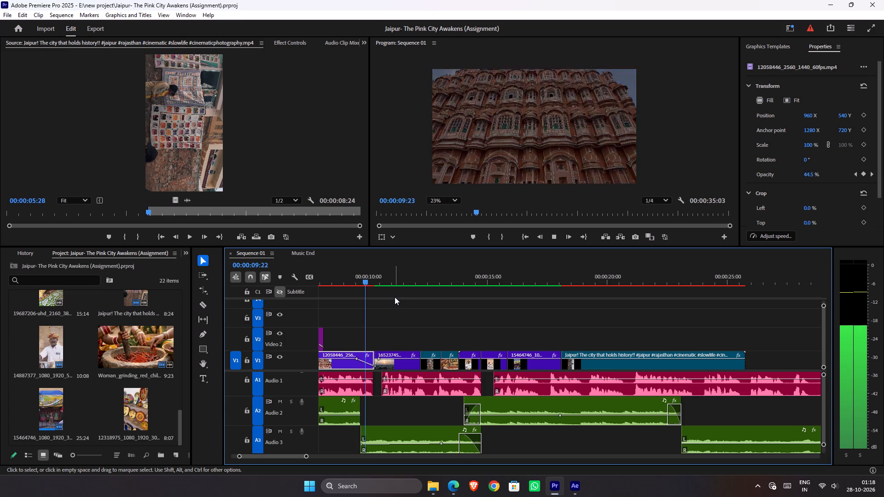
key(space)
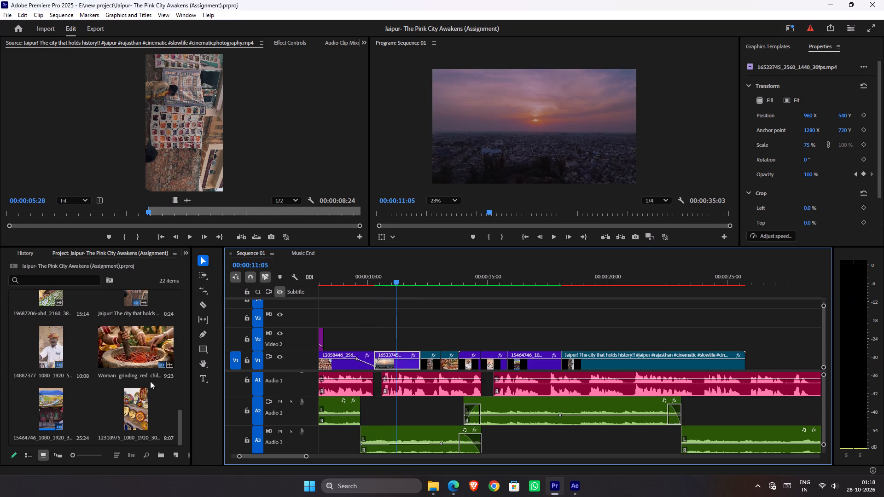
Find the Vendors_along_Jaipur_street clip among the project media and load it in the Source monitor.
scroll(135, 368, up, 8)
scroll(136, 367, down, 1)
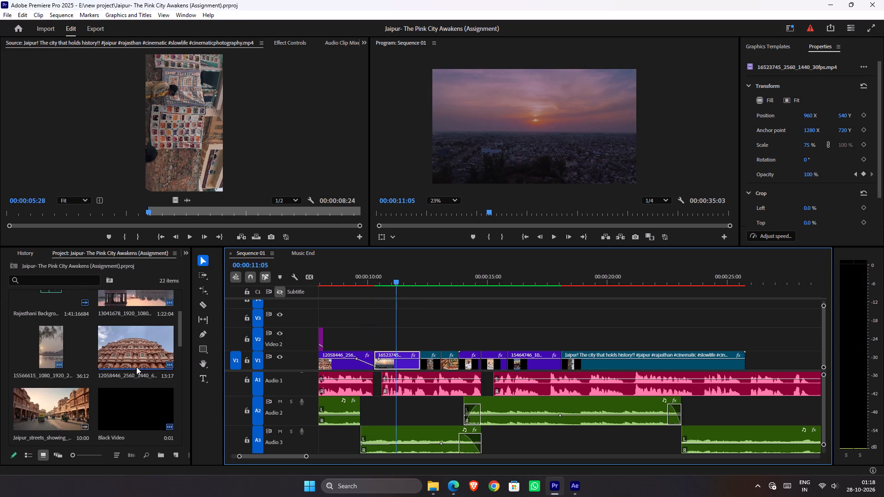
scroll(135, 370, down, 1)
scroll(55, 353, down, 2)
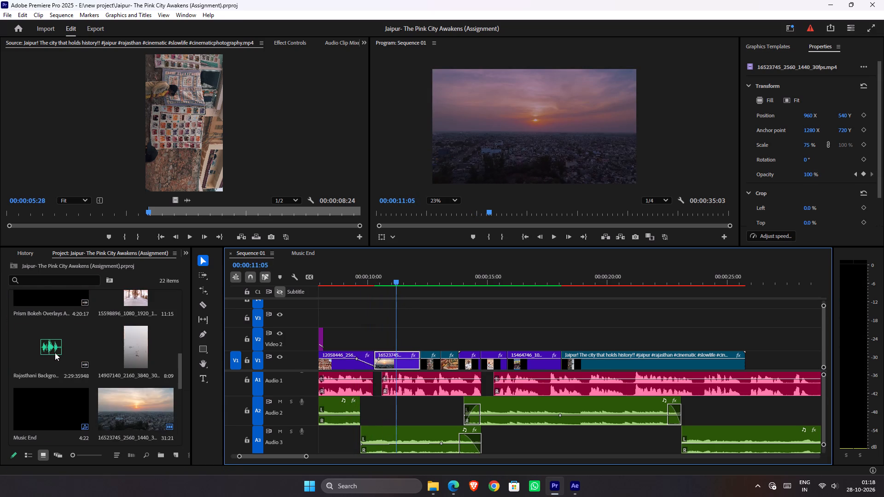
scroll(55, 353, down, 1)
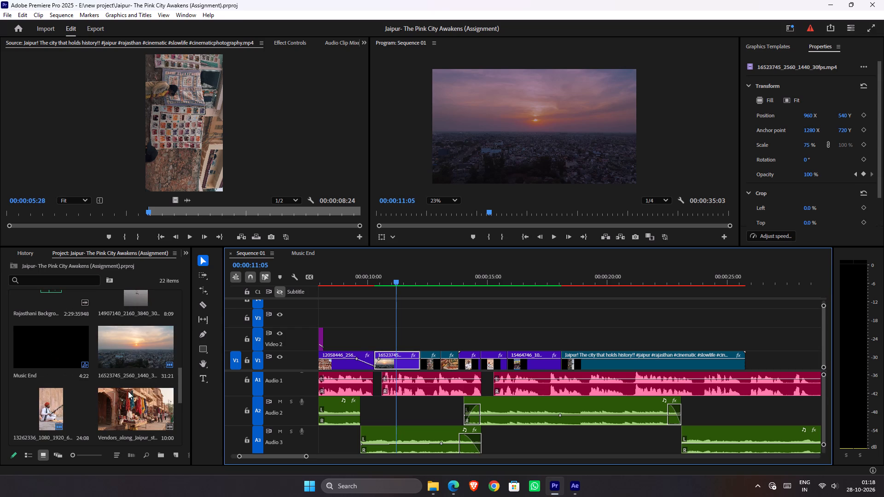
drag(136, 404, 350, 229)
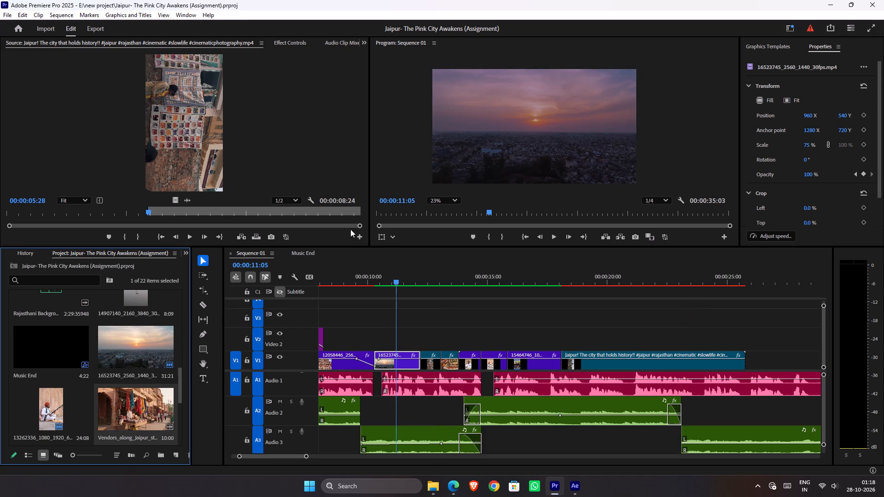
drag(350, 229, 186, 153)
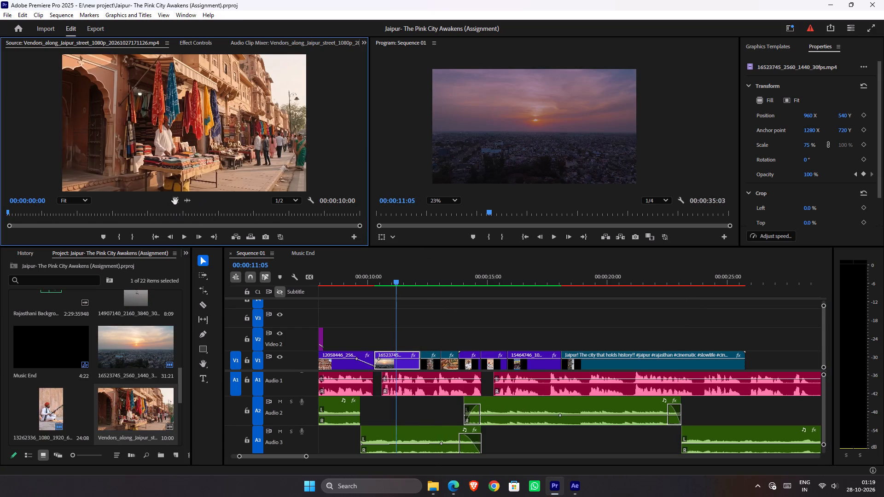
Set the vendors clip's In point at 00:00:06:15 and place only its video on V2, starting over the latter part of the sunset clip.
drag(175, 201, 157, 137)
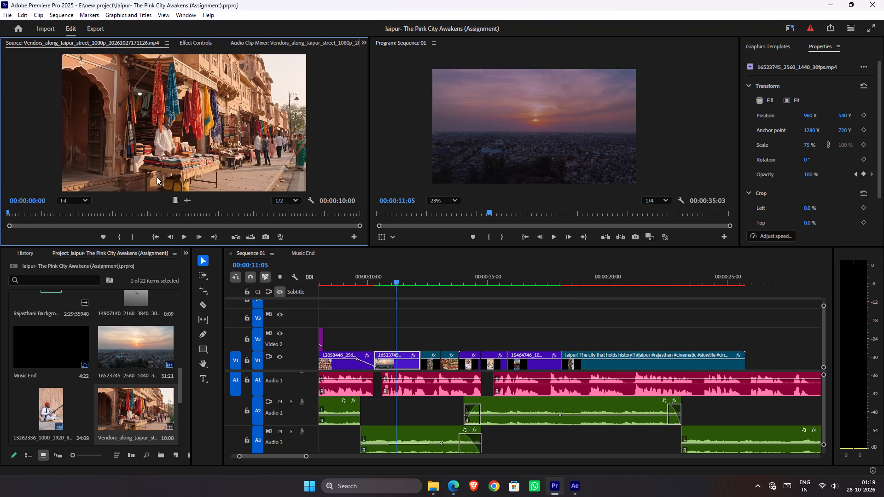
drag(49, 214, 122, 213)
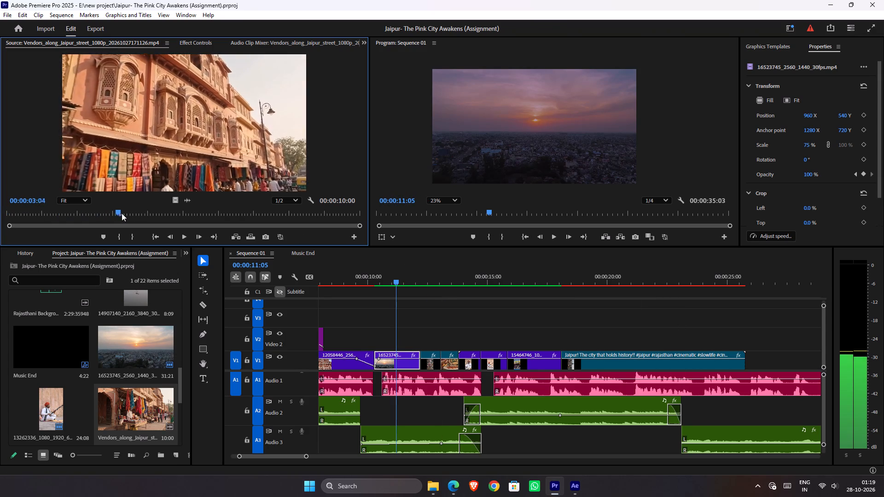
drag(122, 213, 189, 212)
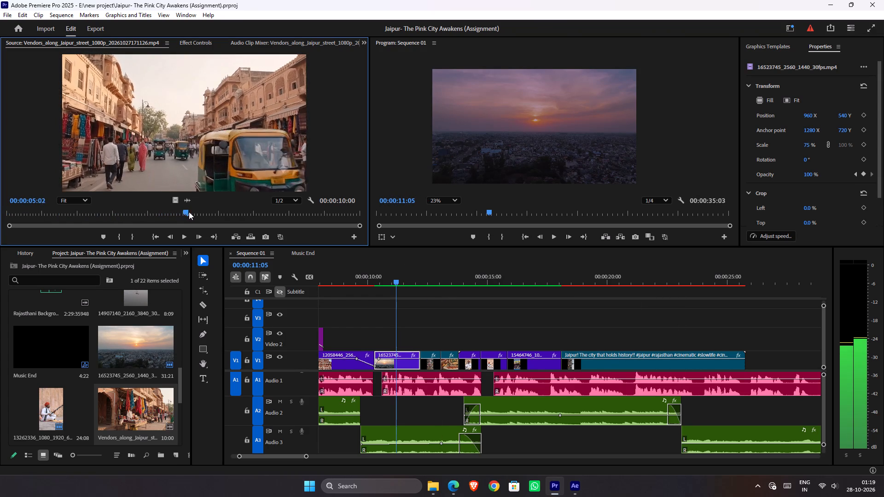
drag(189, 212, 258, 207)
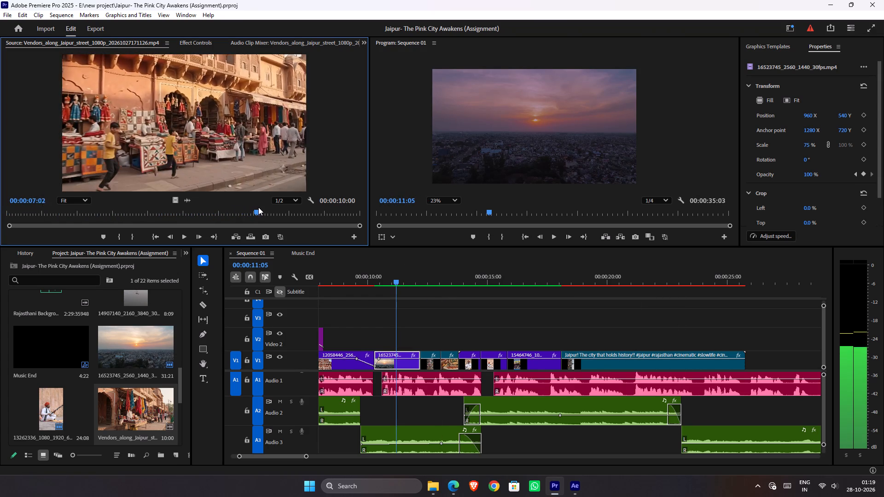
drag(258, 207, 263, 209)
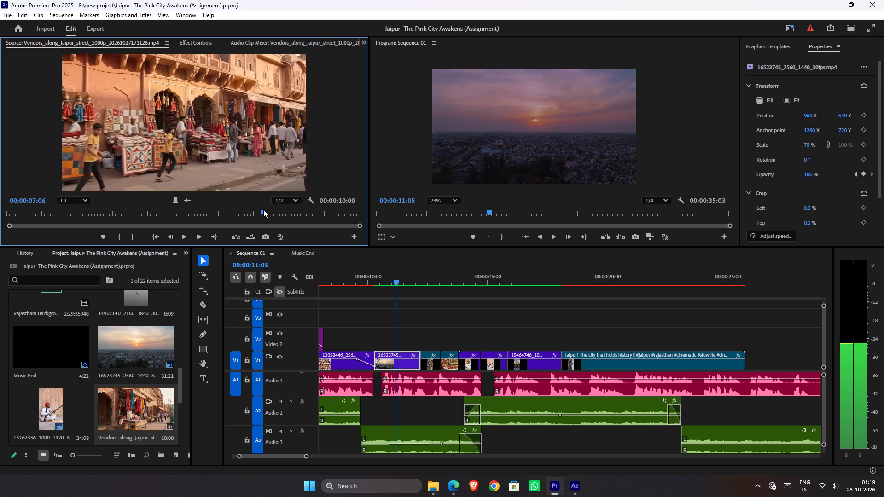
drag(263, 209, 224, 206)
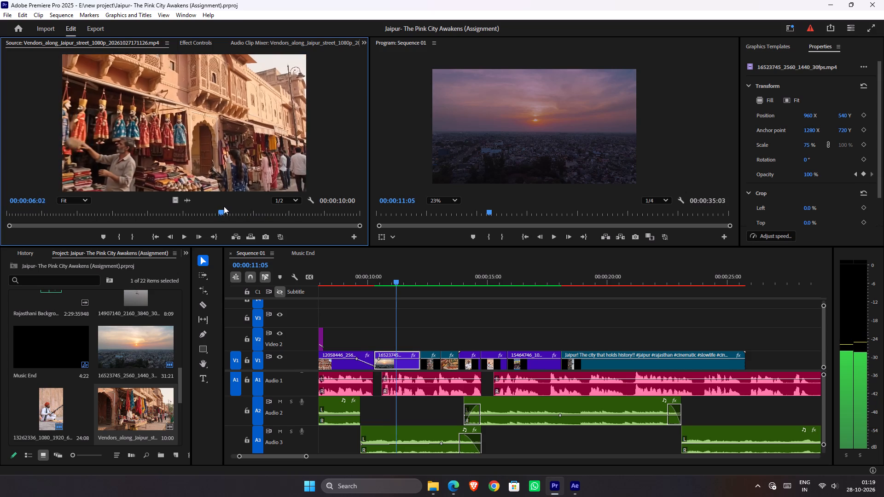
drag(224, 206, 242, 206)
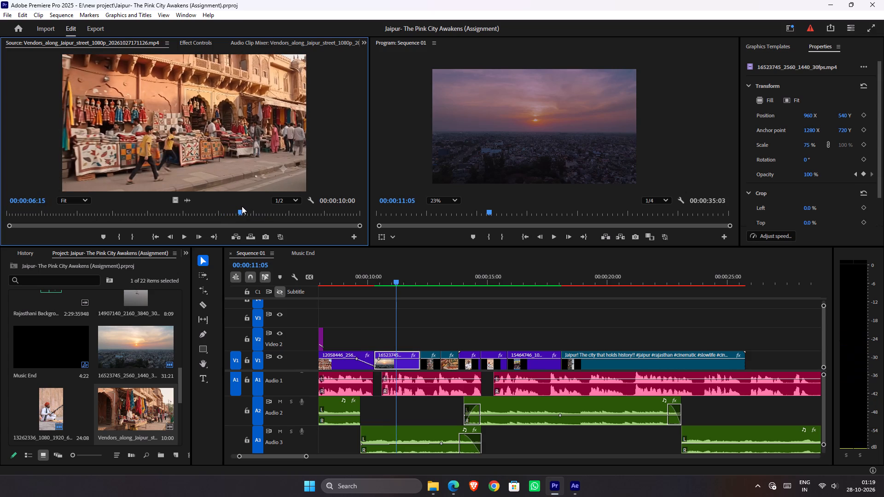
click(121, 235)
drag(174, 202, 404, 315)
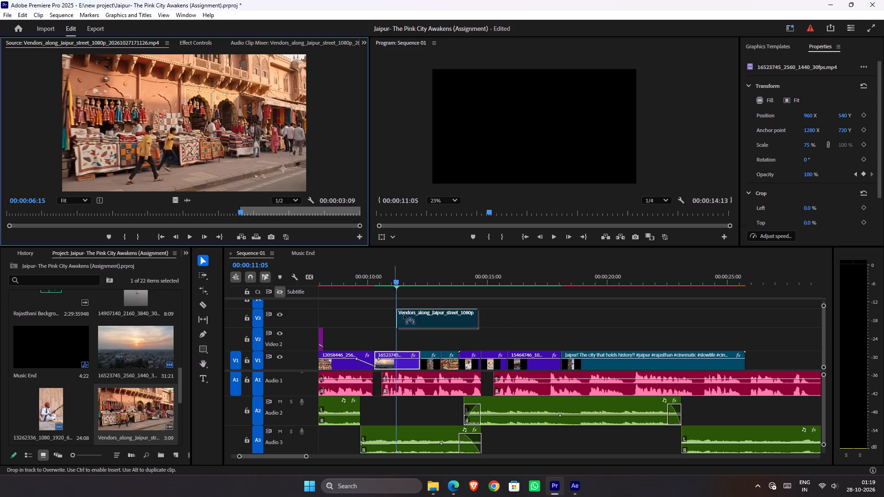
drag(404, 315, 405, 335)
Play the sequence into the vendors clip and trim the clip's end on V2 back to about 00:00:12:11.
drag(381, 283, 361, 284)
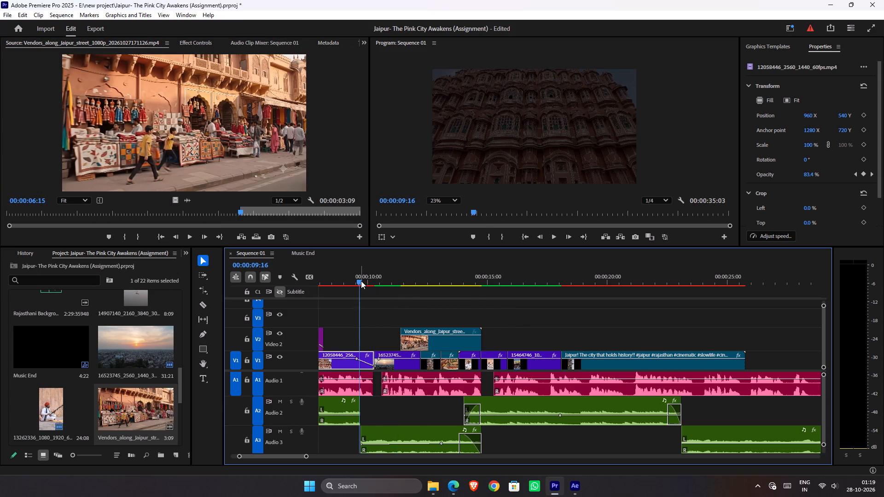
key(v)
key(space)
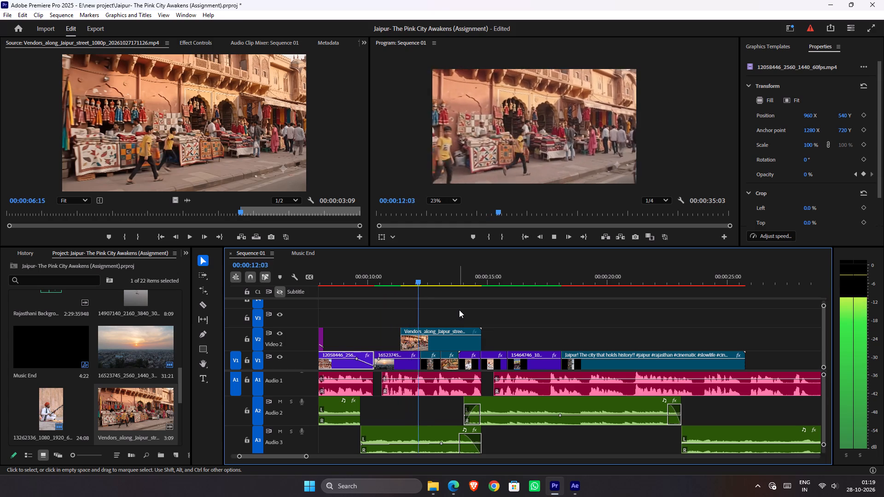
key(space)
drag(478, 341, 477, 341)
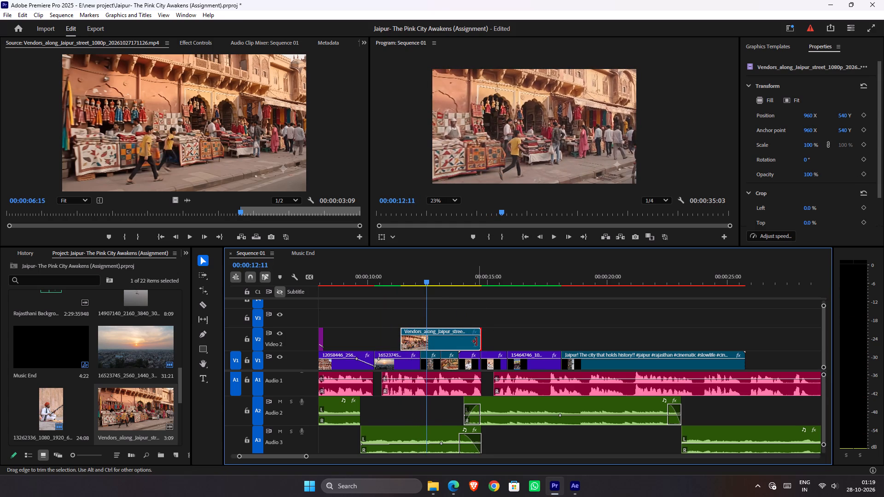
drag(477, 341, 425, 340)
Review the fade-out and sunset shots in playback, and move the vendors clip on V2 to start where the sunset clip ends.
drag(418, 283, 377, 283)
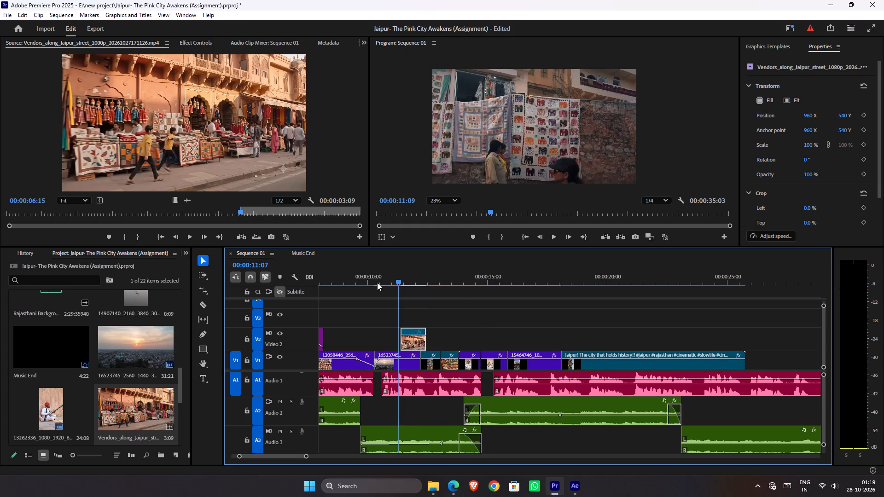
drag(377, 283, 348, 283)
alt+scroll(400, 333, up, 5)
key(space)
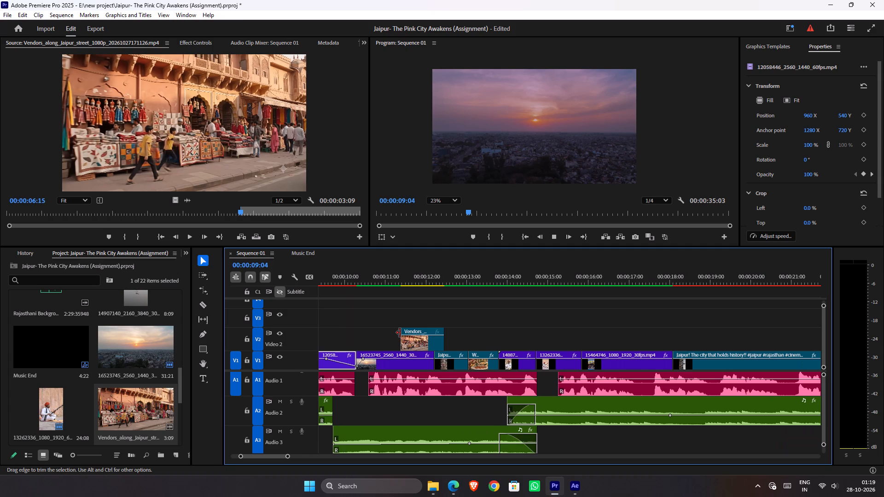
scroll(420, 308, down, 3)
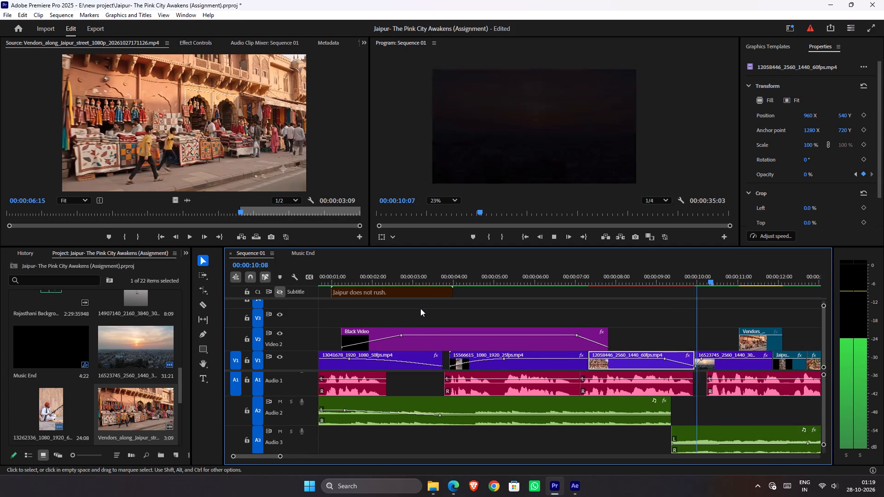
scroll(420, 308, down, 3)
scroll(498, 306, down, 9)
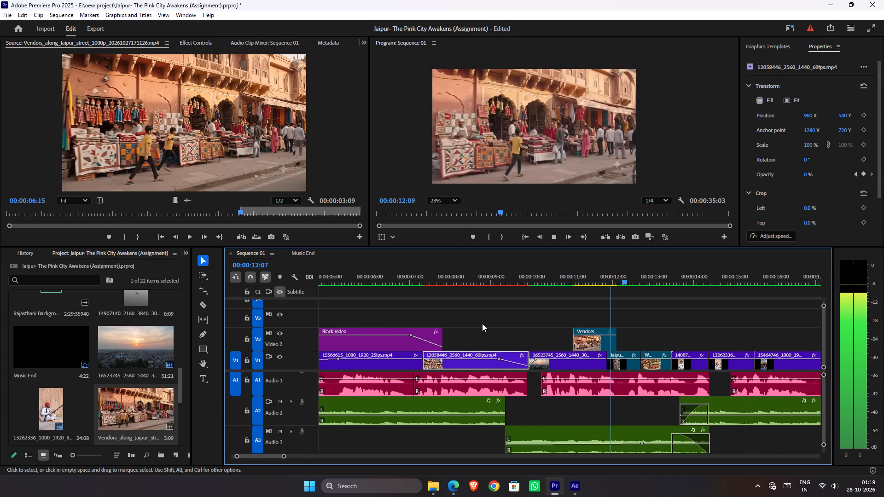
key(space)
drag(591, 346, 631, 344)
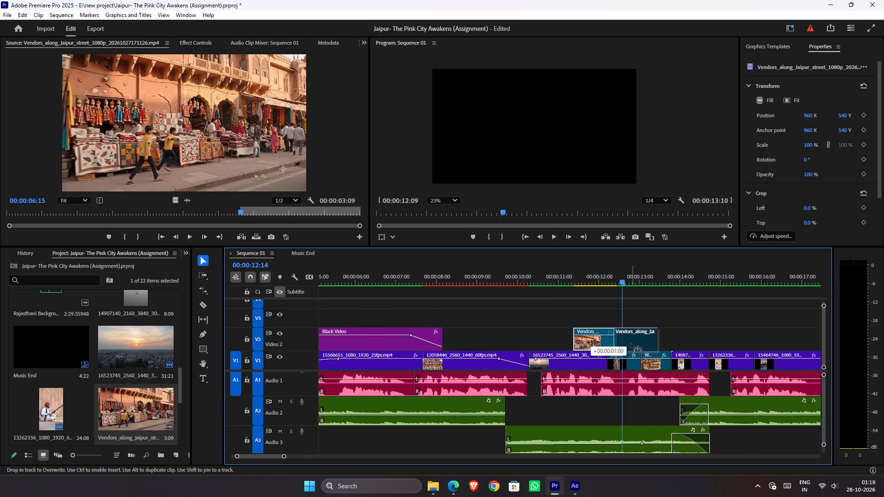
drag(631, 344, 622, 342)
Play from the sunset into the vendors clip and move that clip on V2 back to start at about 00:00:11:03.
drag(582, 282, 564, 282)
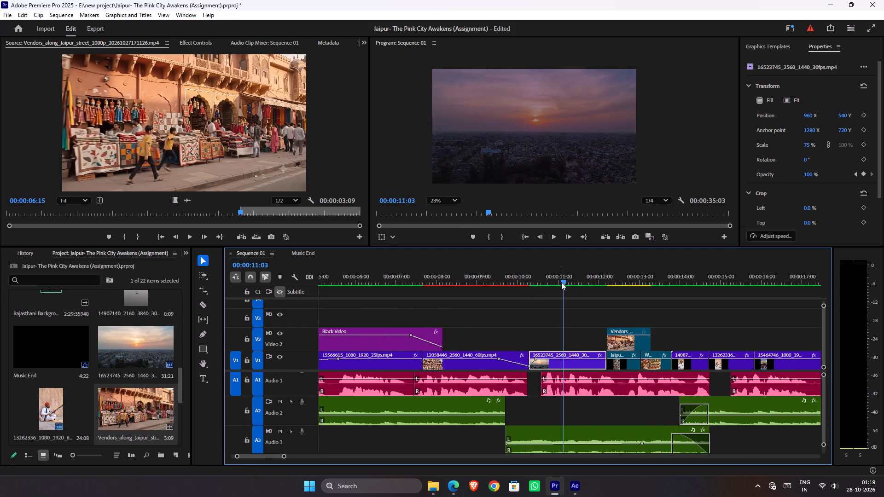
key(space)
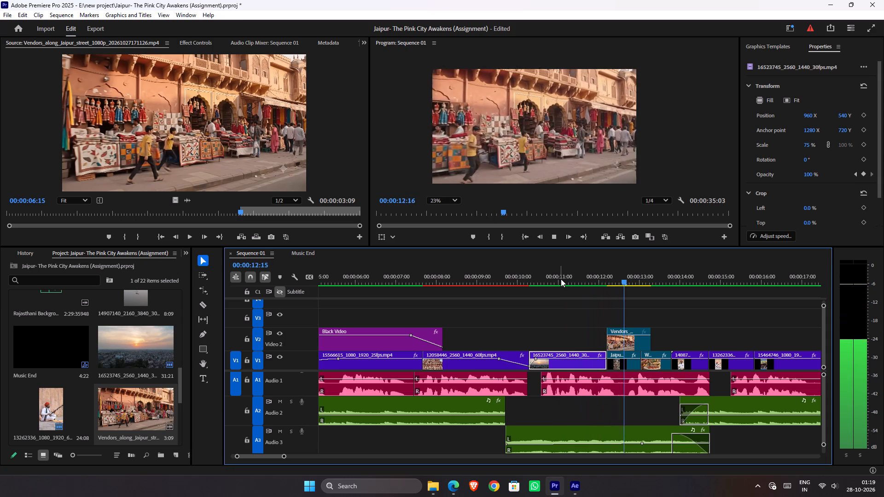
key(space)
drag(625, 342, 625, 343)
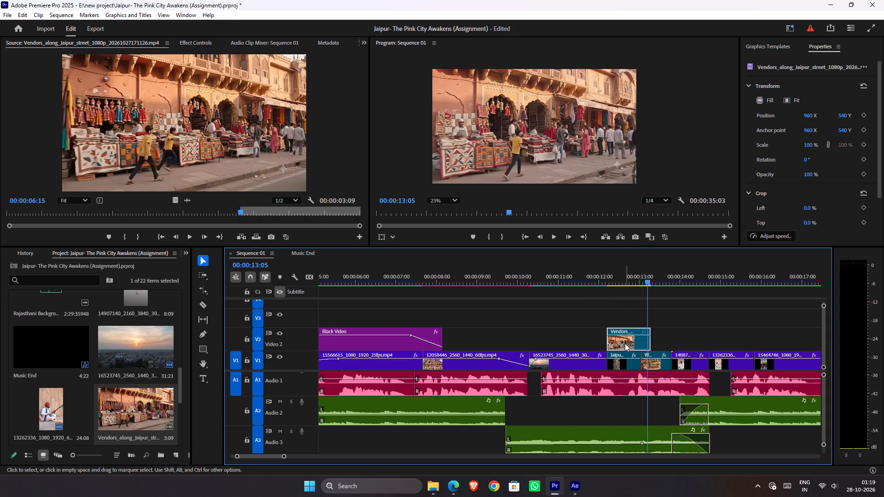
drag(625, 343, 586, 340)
Play the transition from the fade-out through the sunset and vendors shots, and delete the vendors clip from V2.
drag(552, 277, 541, 279)
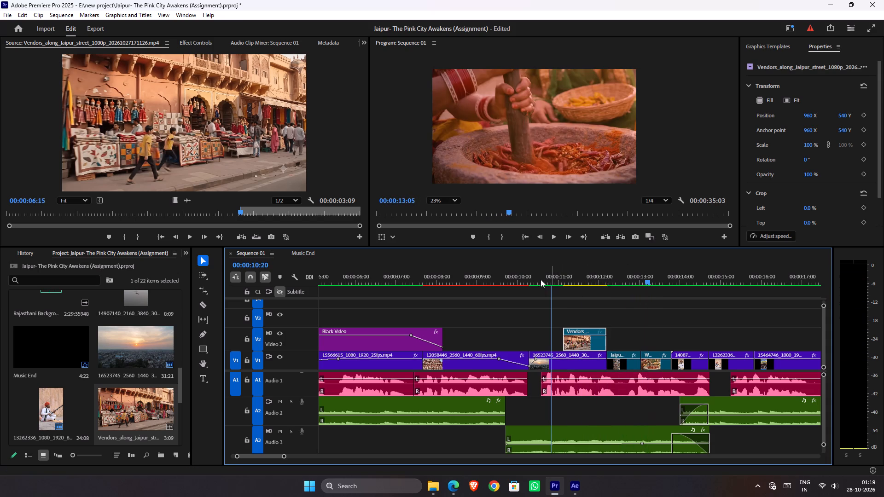
drag(541, 279, 510, 277)
key(space)
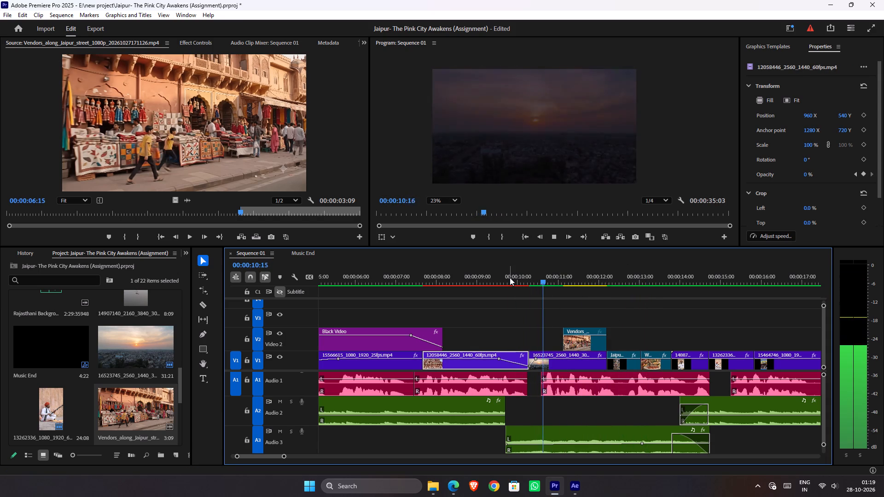
key(space)
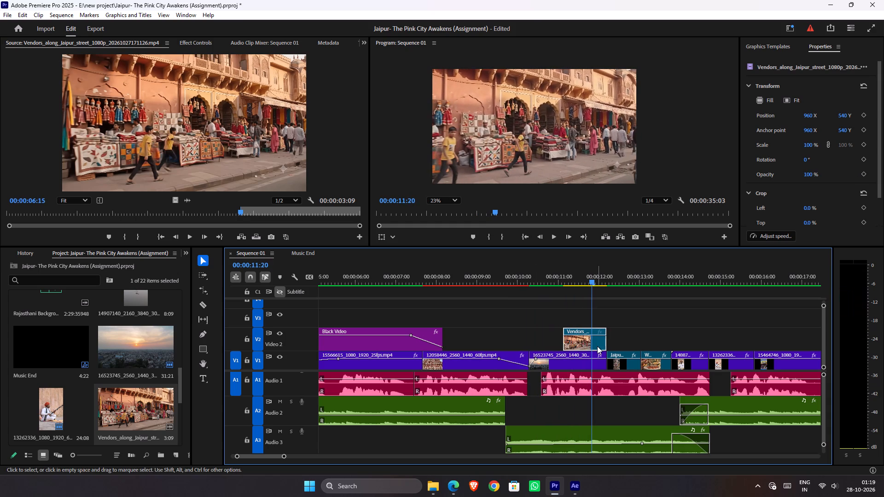
key(space)
key(space)
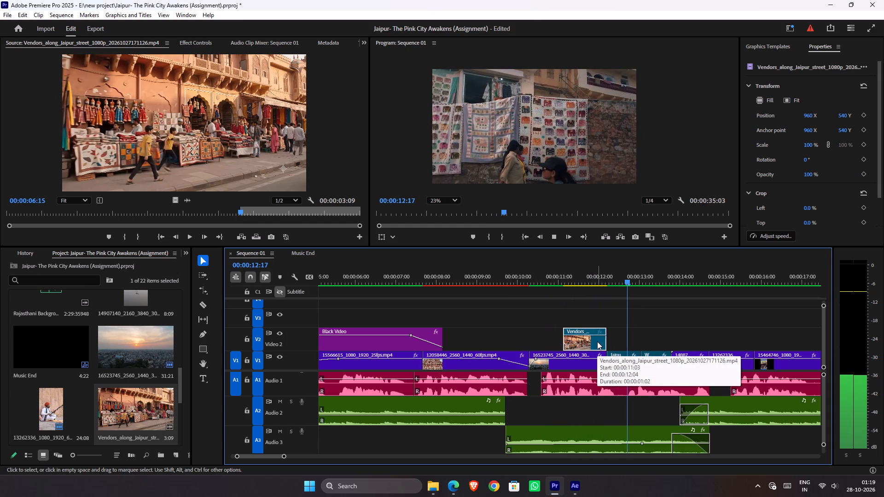
click(597, 341)
key(Delete)
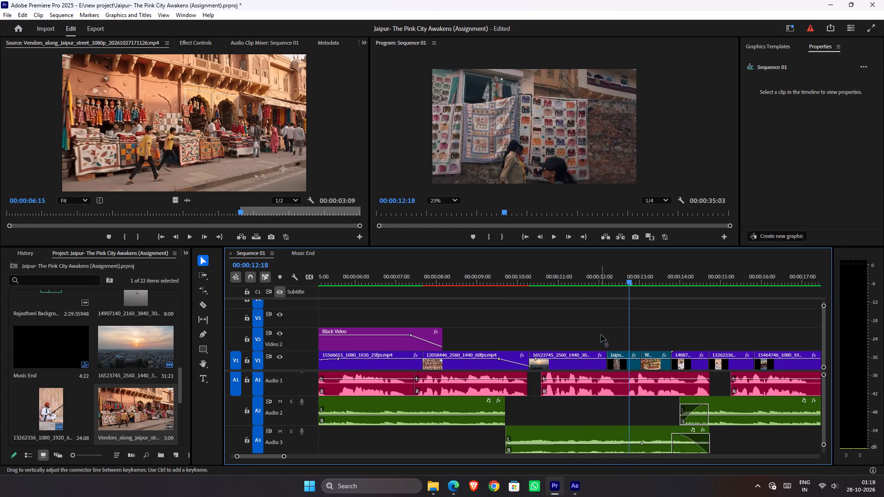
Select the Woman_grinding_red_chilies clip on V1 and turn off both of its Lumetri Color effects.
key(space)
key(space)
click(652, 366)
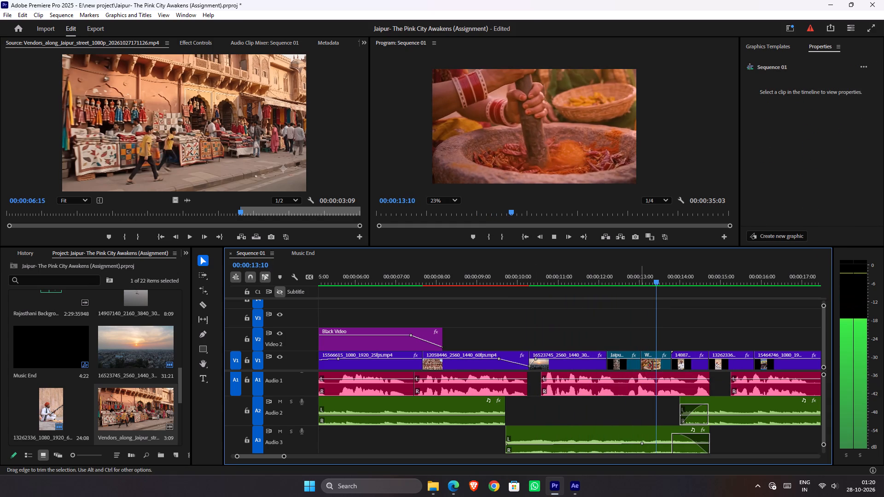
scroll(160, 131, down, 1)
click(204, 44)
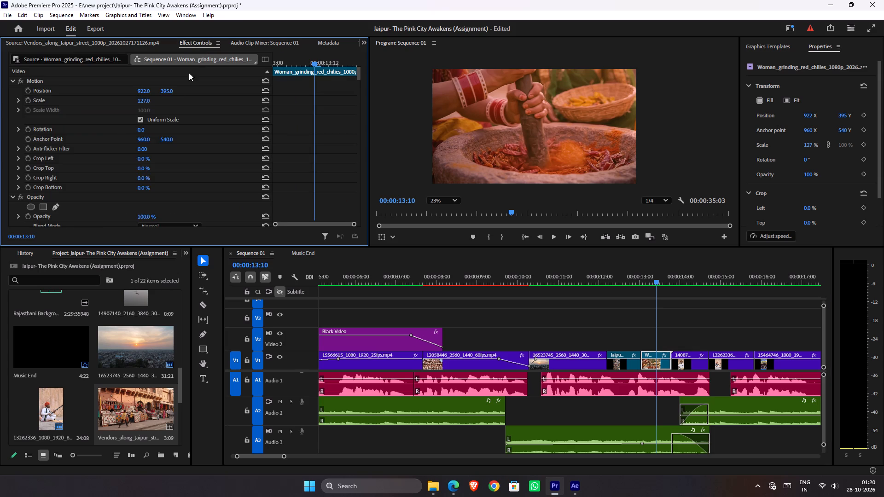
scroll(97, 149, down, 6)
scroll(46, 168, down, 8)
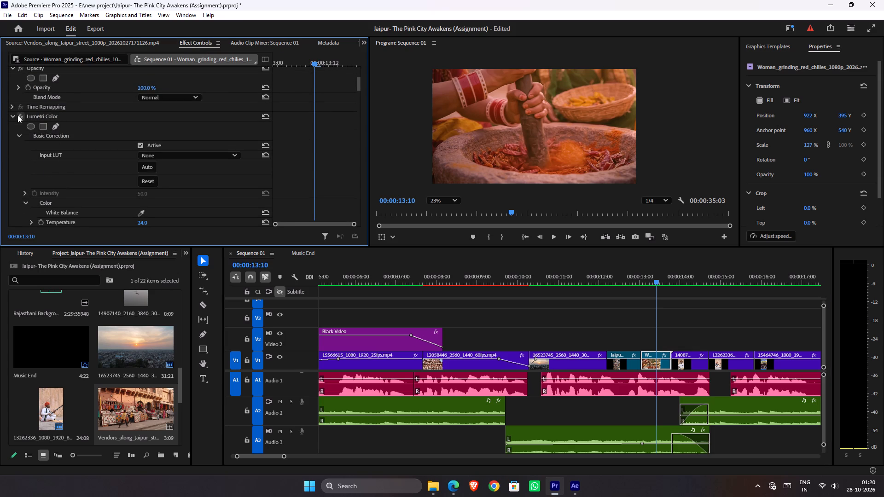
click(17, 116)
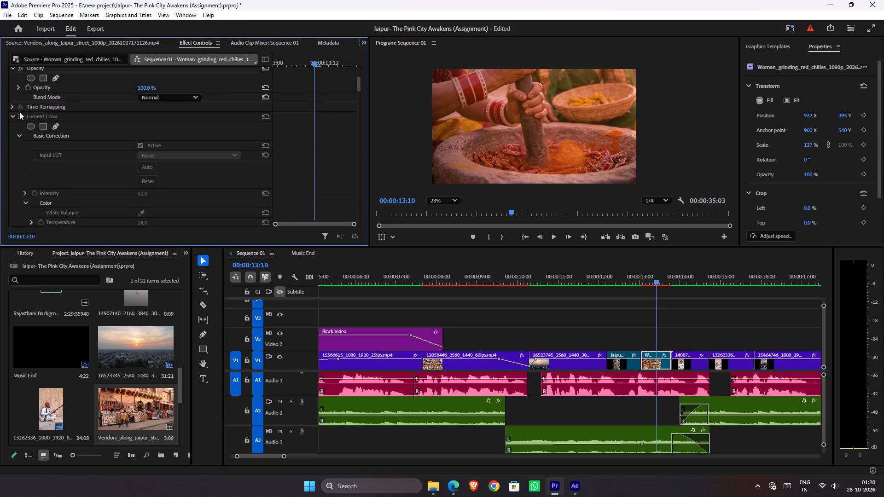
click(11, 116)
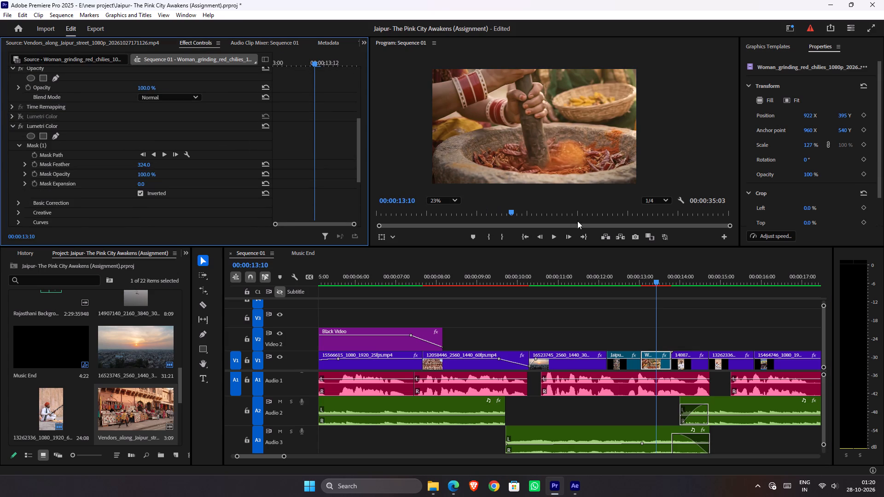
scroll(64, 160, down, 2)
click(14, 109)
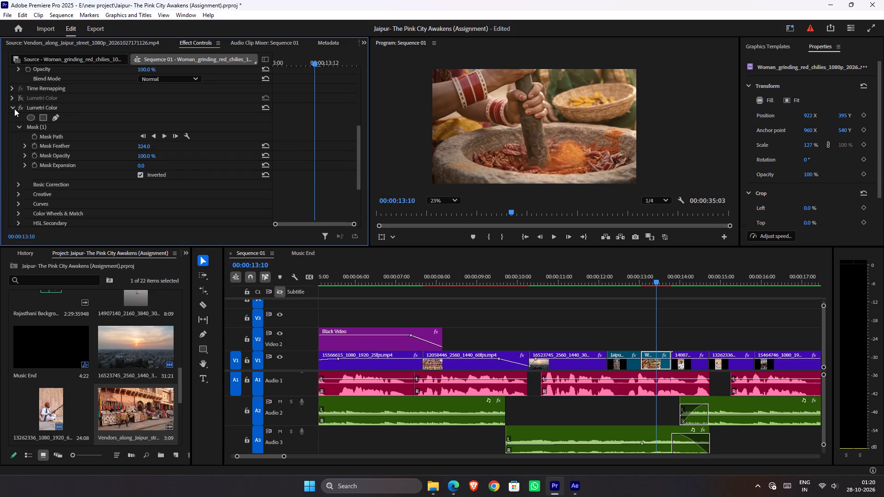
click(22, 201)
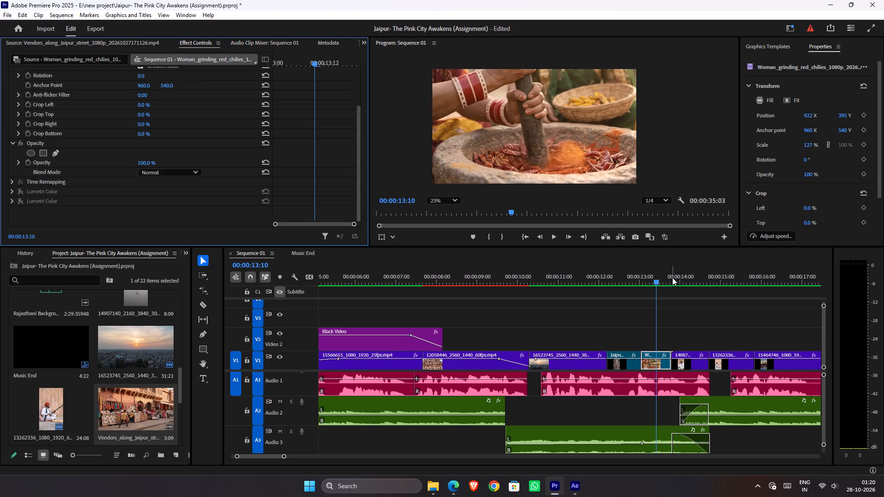
Play into the ungraded chilies clip and remove its second Lumetri Color effect, the one with the mask.
drag(655, 283, 625, 278)
key(space)
key(space)
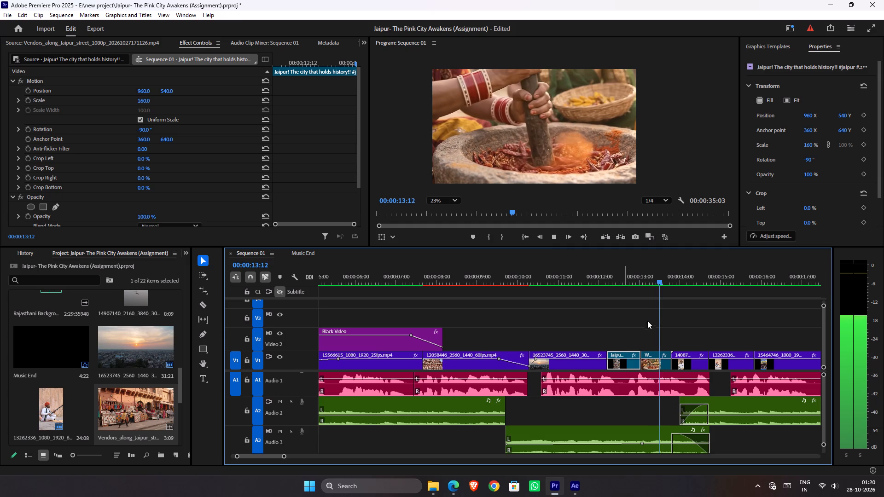
scroll(27, 208, down, 7)
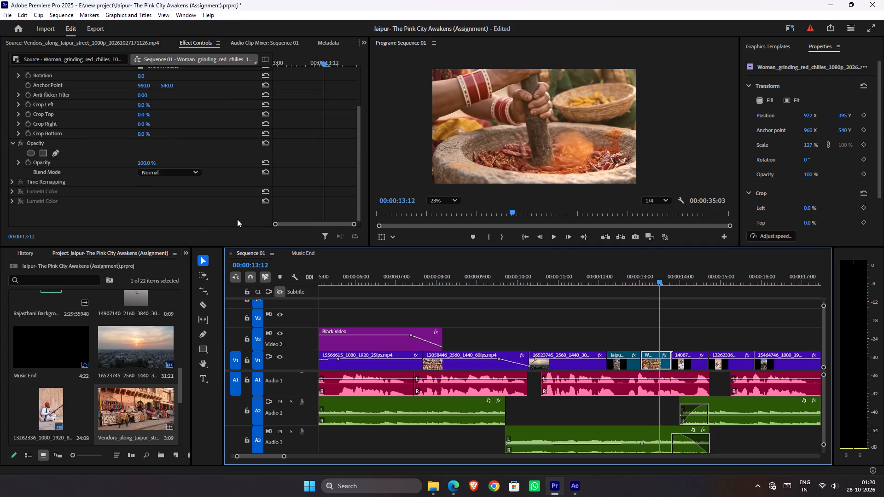
click(35, 198)
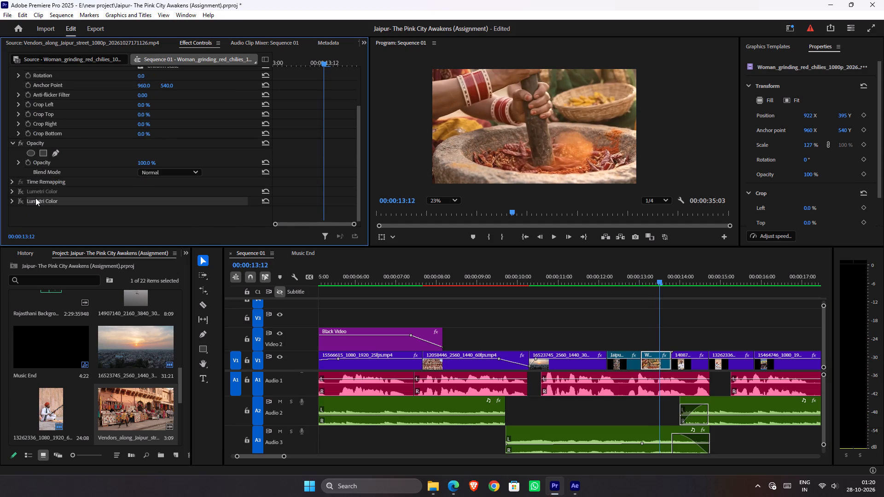
key(Delete)
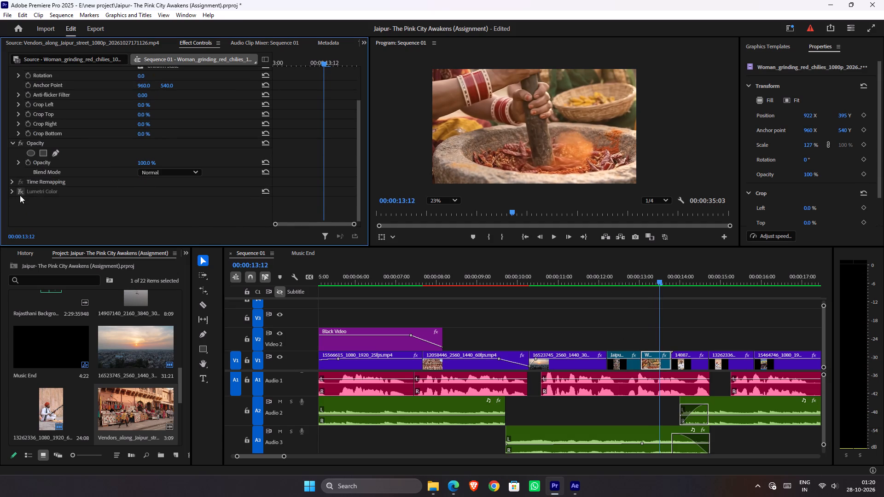
Turn the chilies clip's remaining Lumetri Color effect back on and reset all its parameters.
click(20, 195)
click(12, 192)
scroll(81, 213, down, 15)
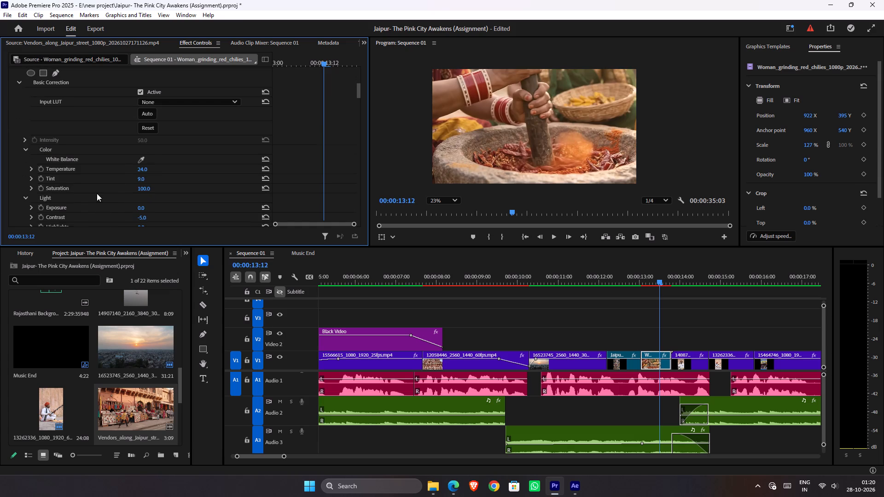
scroll(209, 102, up, 4)
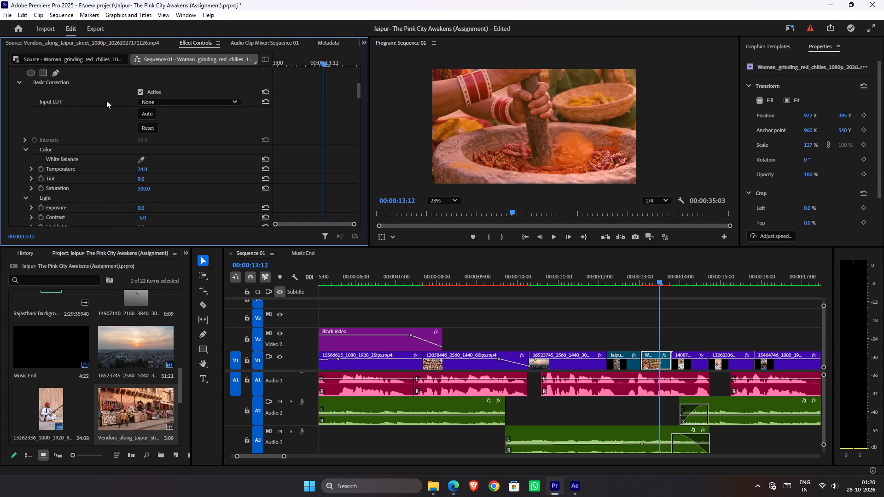
scroll(60, 100, up, 5)
click(268, 110)
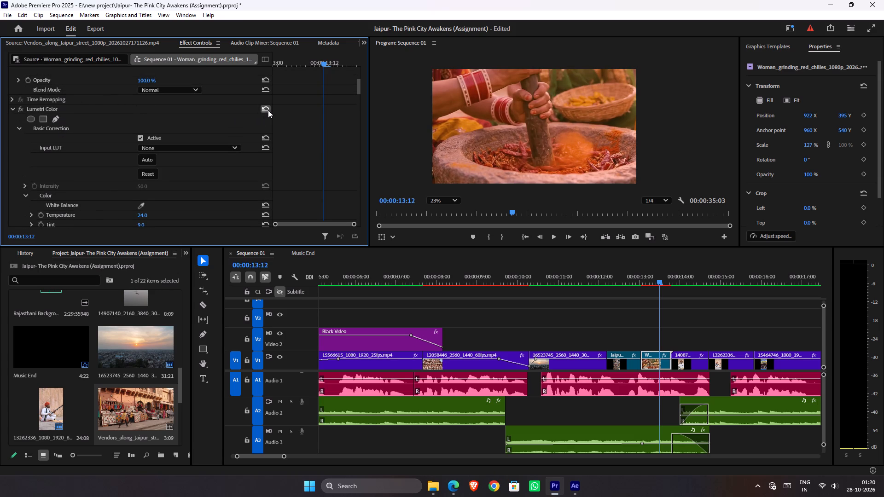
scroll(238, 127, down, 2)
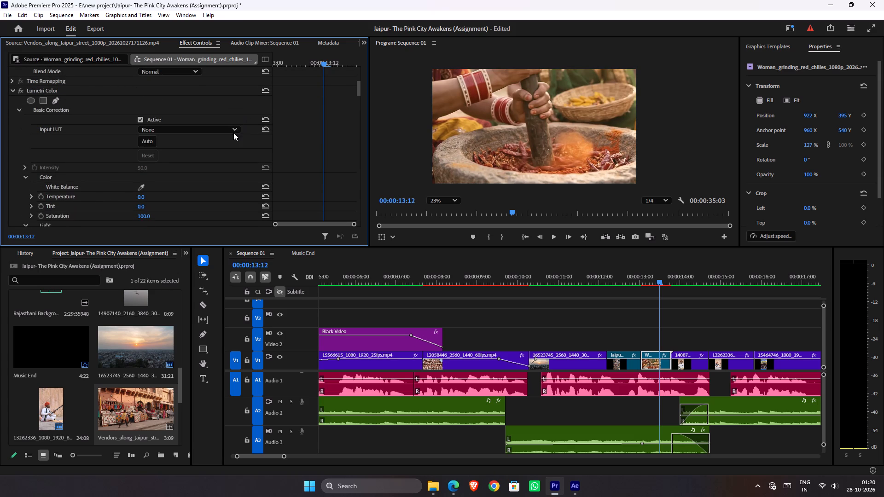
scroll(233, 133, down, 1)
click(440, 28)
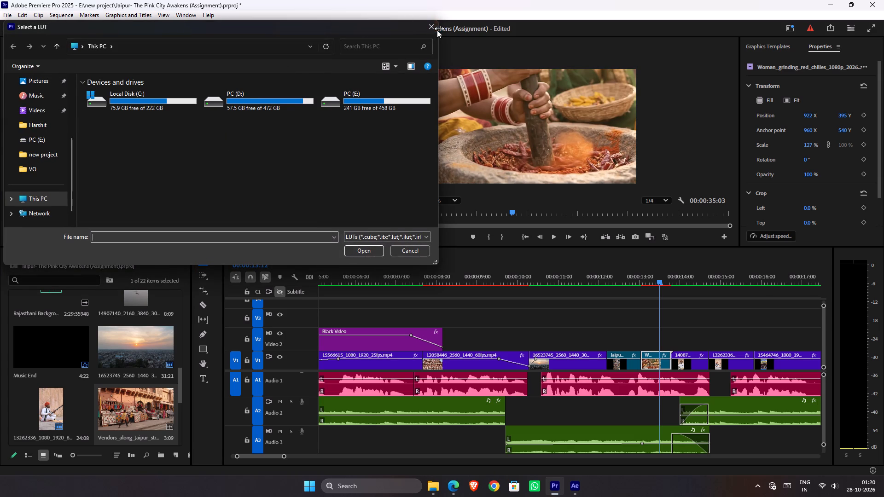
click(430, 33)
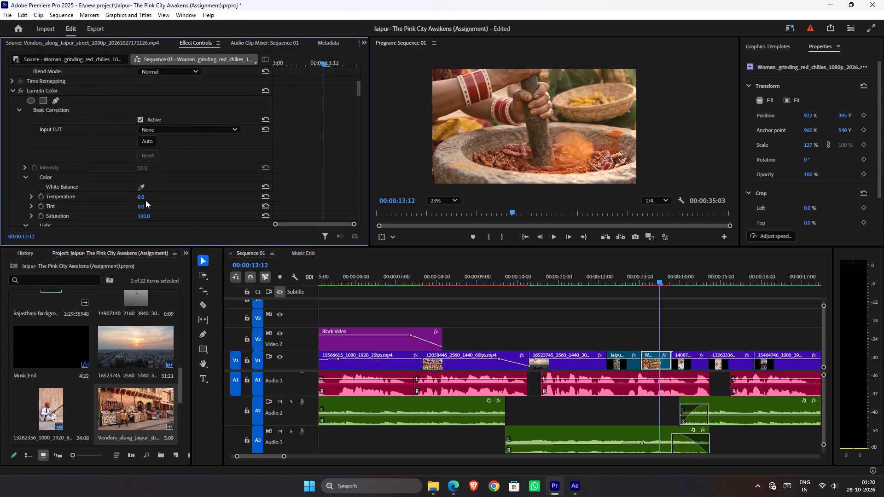
In the chilies clip's Lumetri Color light settings, set Shadows to 74 and Contrast to 13.
scroll(145, 202, down, 7)
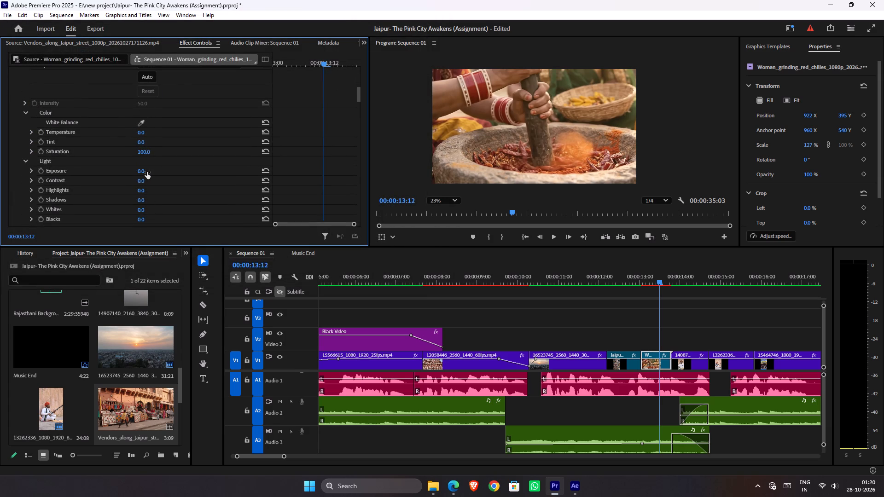
scroll(145, 173, down, 1)
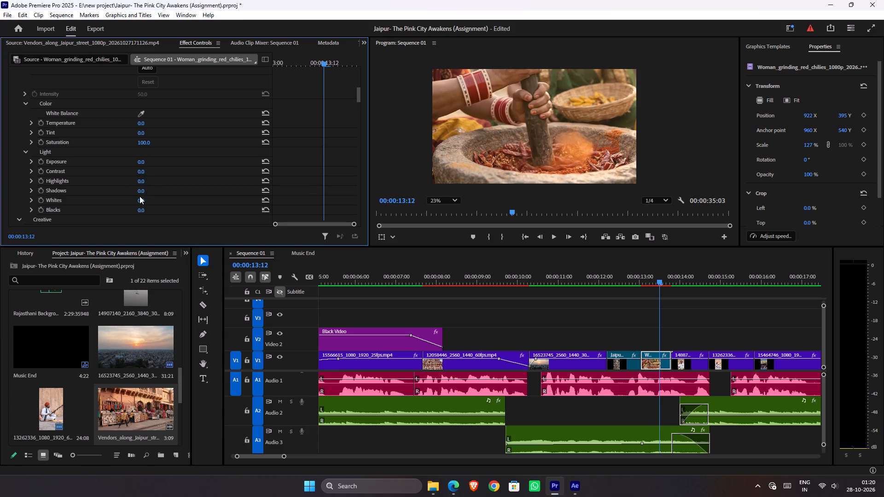
drag(141, 191, 175, 187)
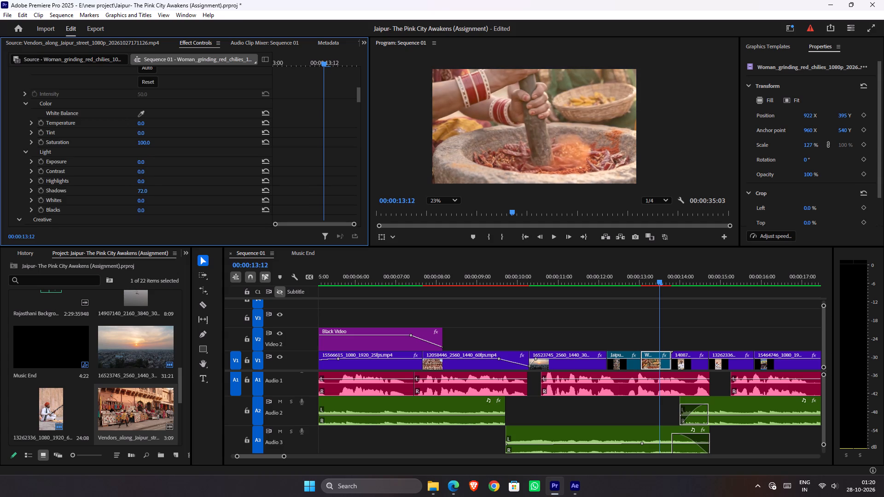
drag(175, 187, 180, 187)
drag(180, 187, 176, 187)
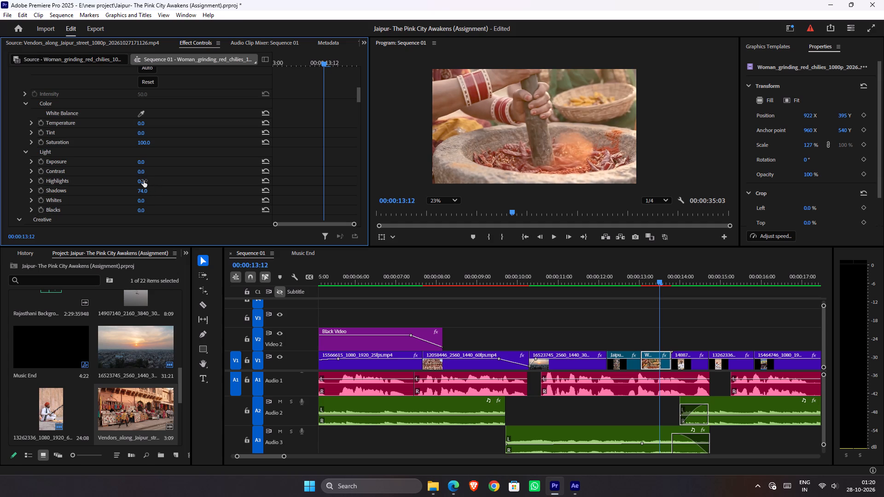
drag(141, 169, 186, 169)
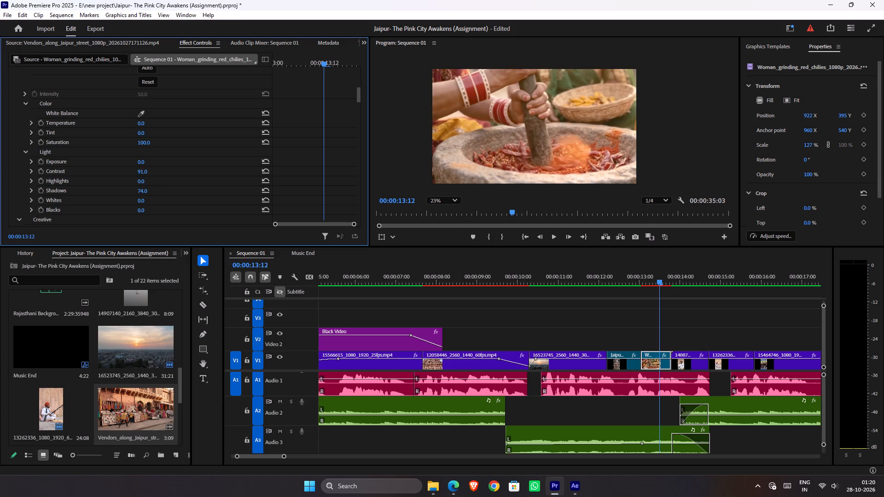
drag(186, 169, 140, 177)
drag(140, 177, 150, 170)
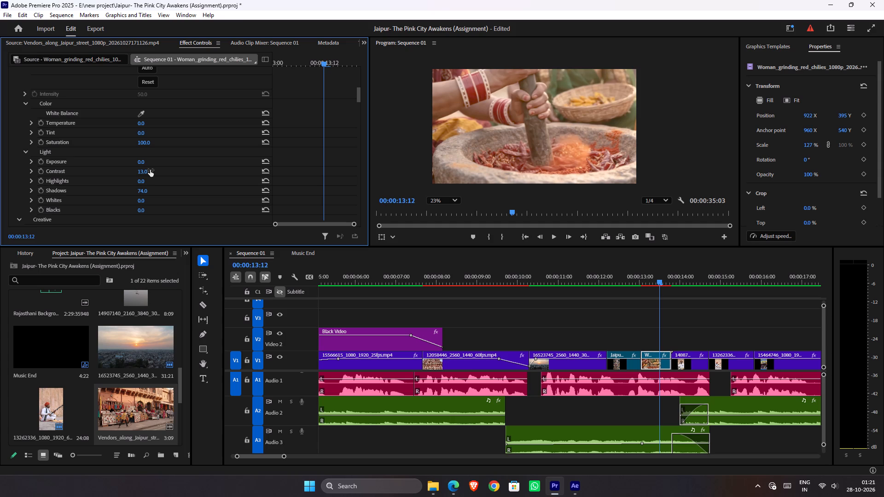
drag(150, 170, 149, 177)
In the chilies clip's Lumetri Color effect, set the light Exposure to 0.2 and the creative Vibrance to 58.
drag(145, 162, 145, 162)
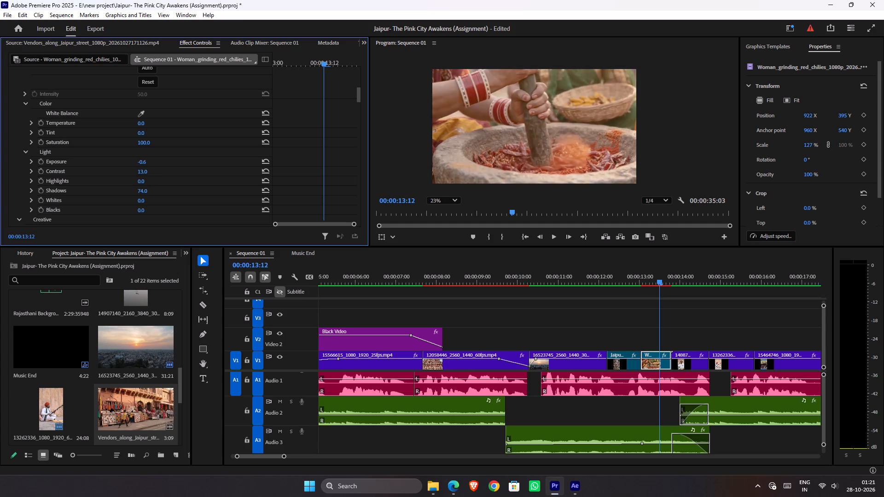
drag(145, 162, 150, 163)
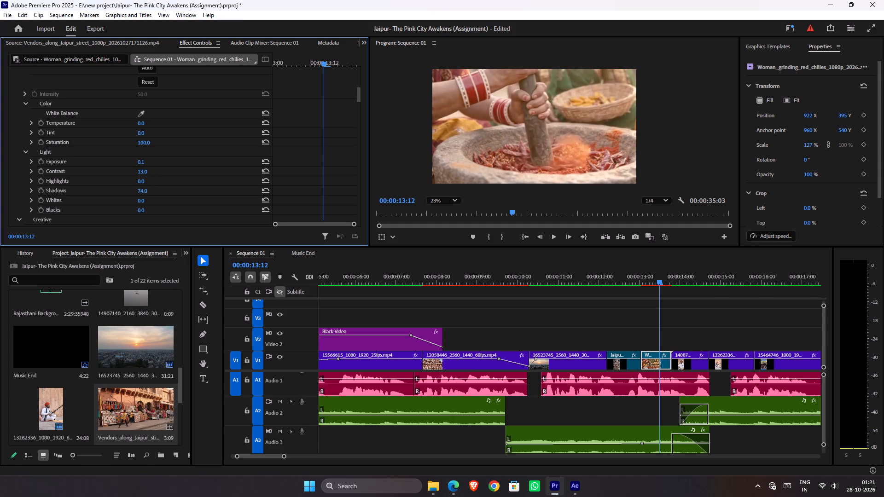
drag(150, 163, 150, 162)
scroll(142, 173, down, 12)
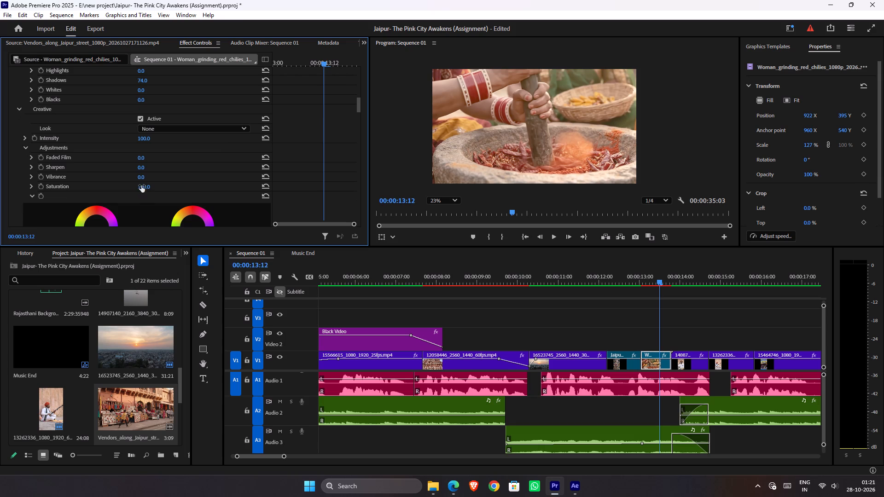
drag(141, 177, 177, 170)
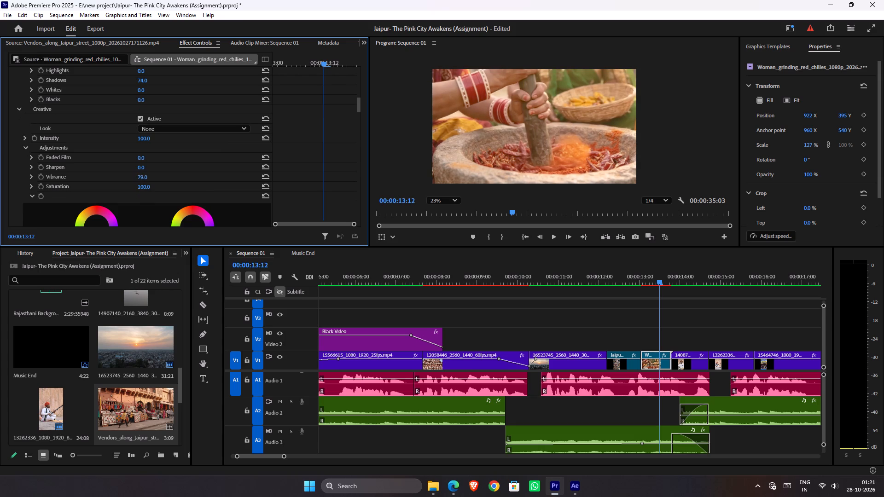
drag(177, 170, 168, 170)
Tint the chilies clip's highlights slightly toward purple and its shadows slightly toward orange-red using the creative color wheels.
scroll(189, 188, down, 13)
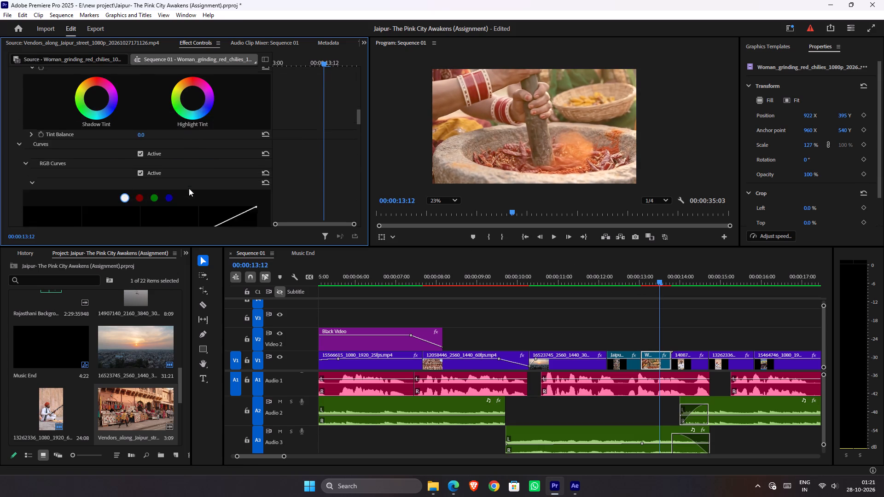
scroll(189, 188, down, 12)
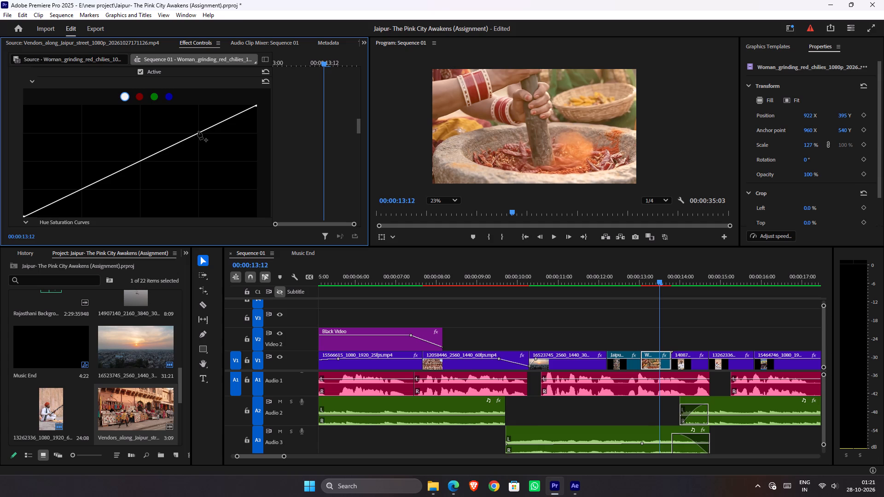
scroll(192, 129, up, 14)
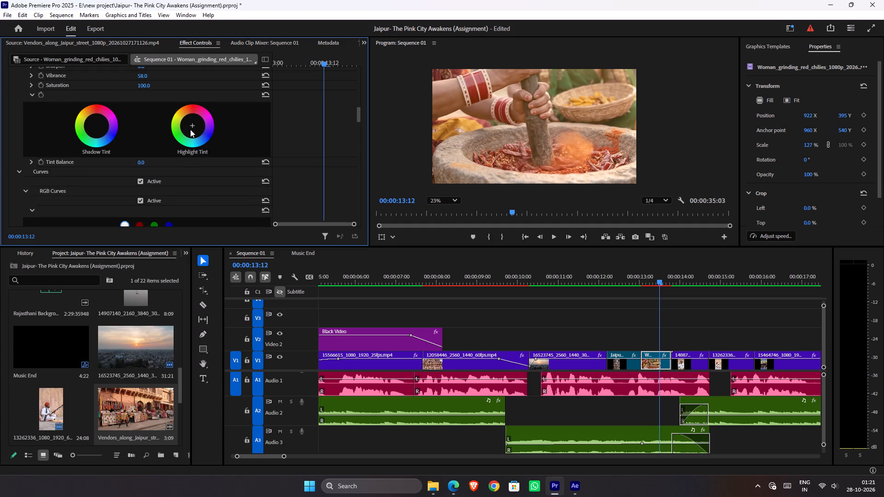
drag(191, 123, 209, 159)
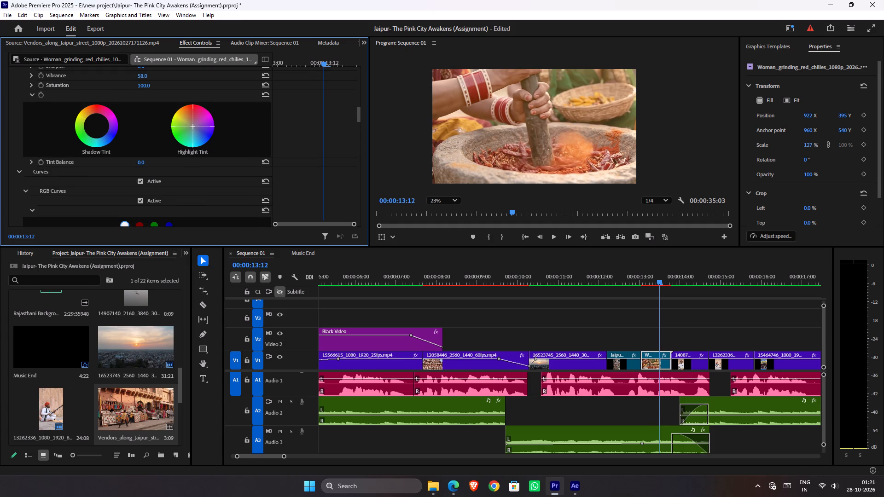
drag(209, 159, 232, 209)
drag(196, 126, 211, 125)
click(197, 126)
click(94, 122)
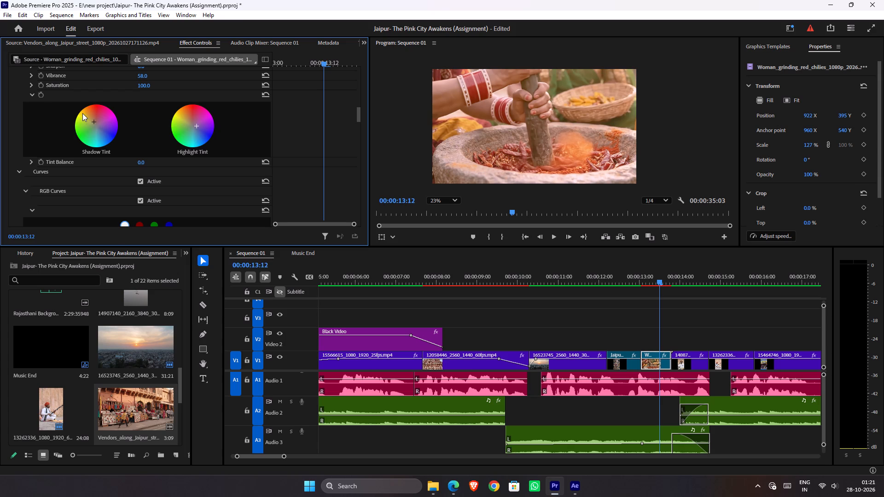
click(90, 119)
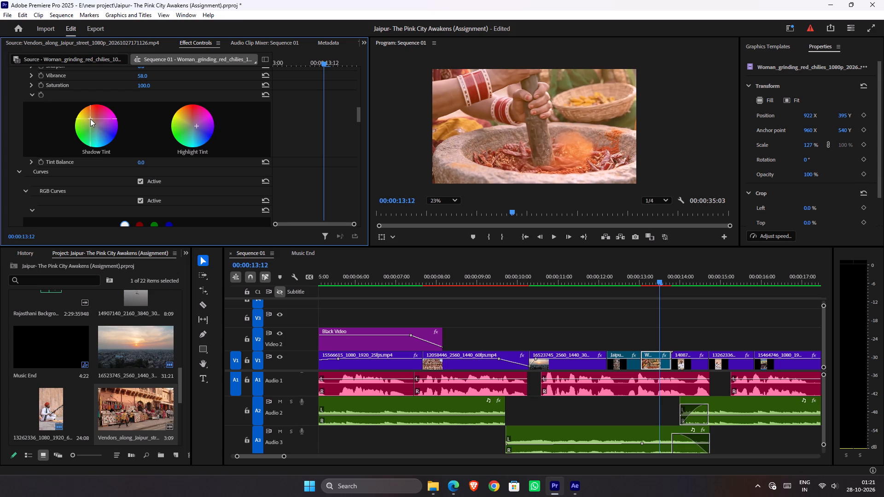
click(96, 119)
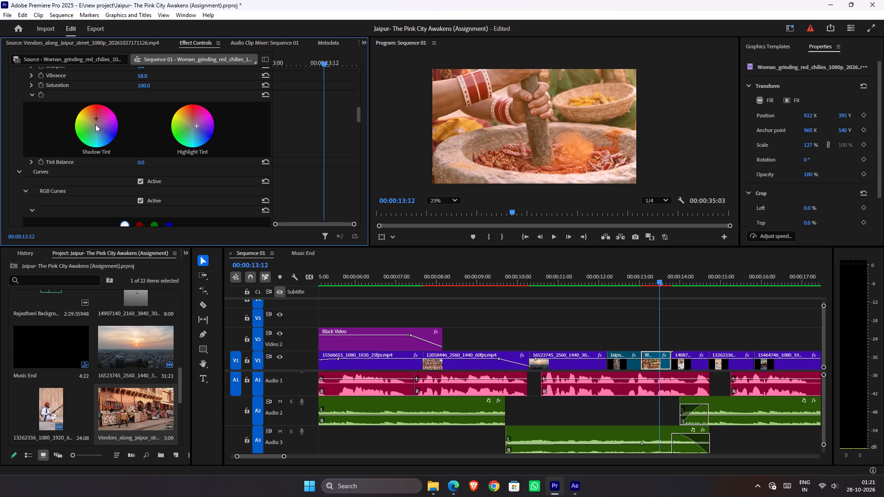
click(94, 123)
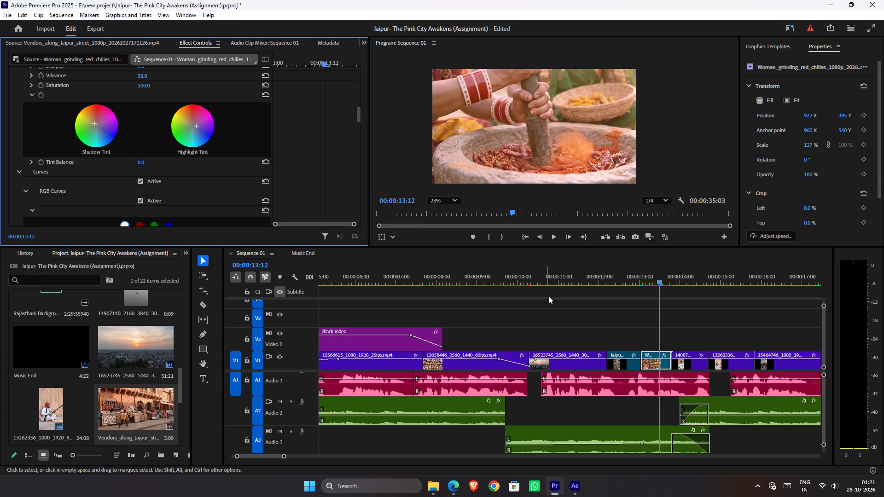
Add a shadow and a highlight point to the chilies clip's white RGB curve and lower the shadow point slightly.
scroll(199, 135, down, 8)
scroll(199, 136, up, 1)
scroll(199, 136, down, 1)
scroll(199, 138, up, 1)
scroll(199, 144, down, 14)
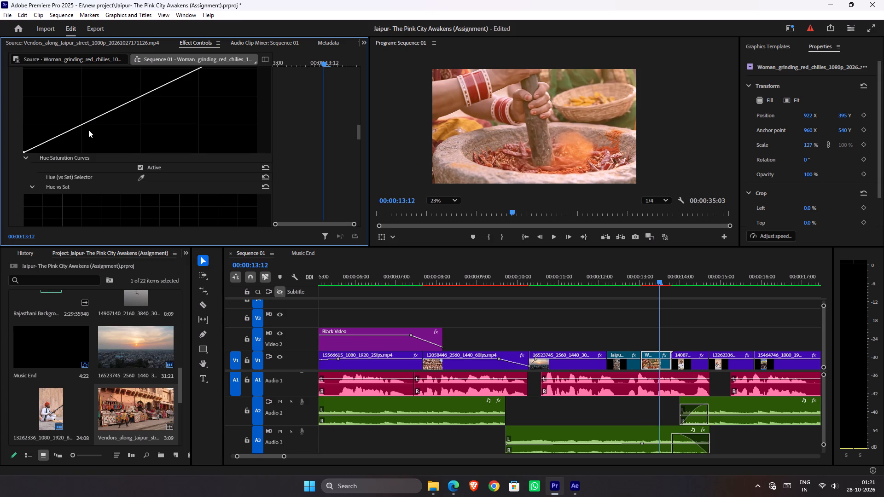
click(80, 125)
scroll(181, 130, up, 5)
click(201, 112)
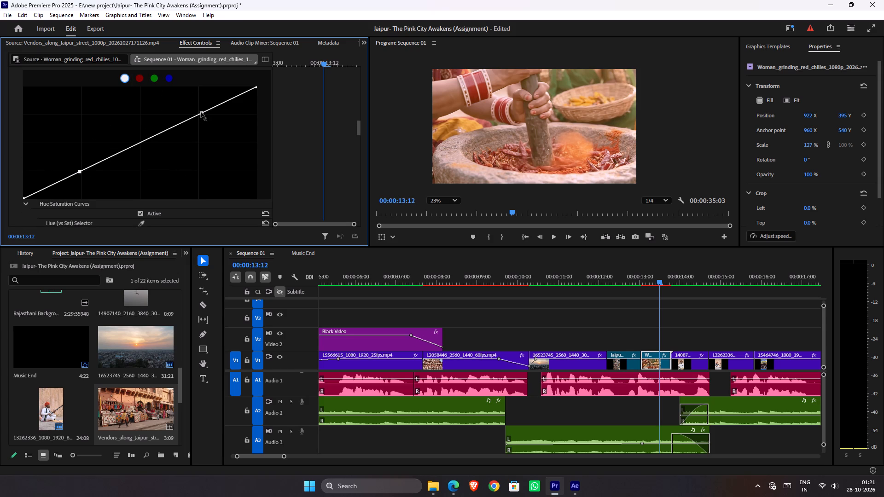
drag(81, 172, 79, 176)
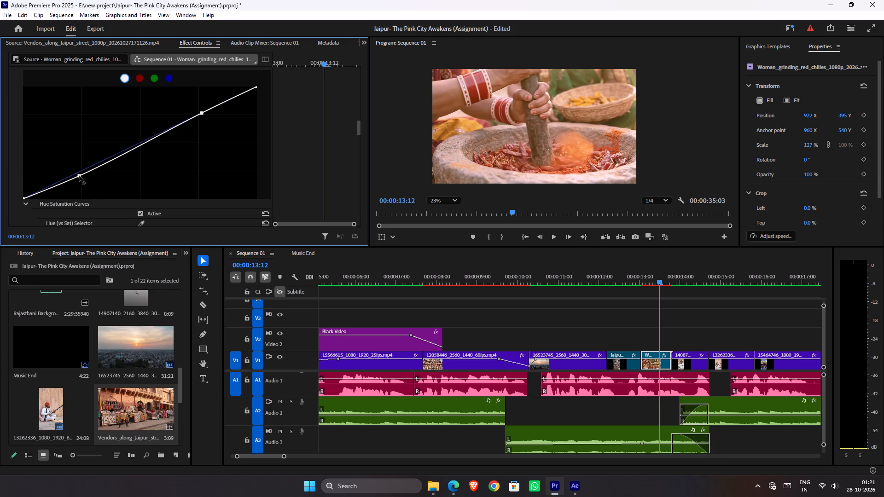
drag(79, 176, 79, 178)
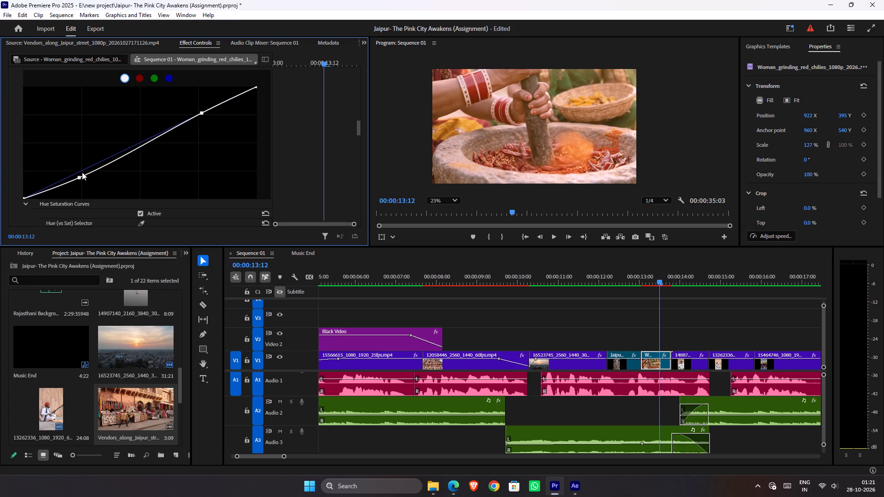
Move the playhead back to 00:00:09:01 in the palace facade clip 12058446 and save the project.
click(541, 305)
drag(641, 284, 626, 286)
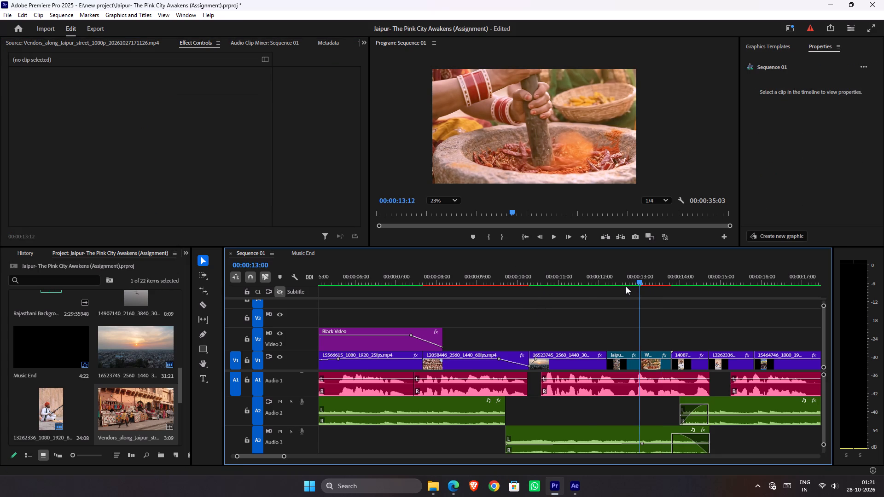
drag(626, 286, 444, 258)
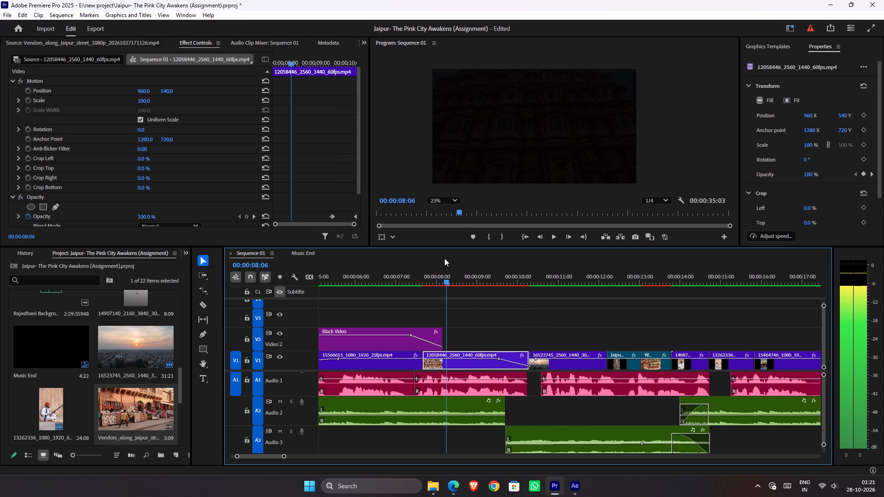
drag(444, 258, 480, 282)
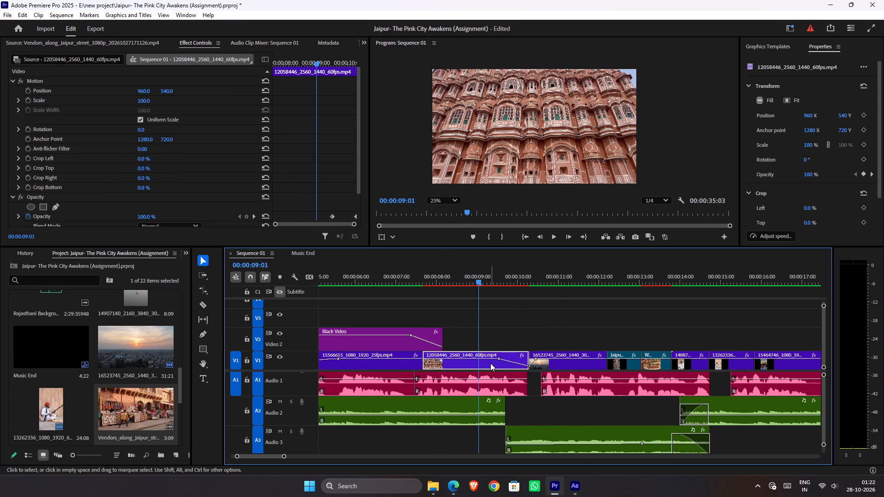
key(ctrl+s)
Search the Dagger effect finder for "lume" and apply Lumetri Color to the palace facade clip.
key(ctrl+d)
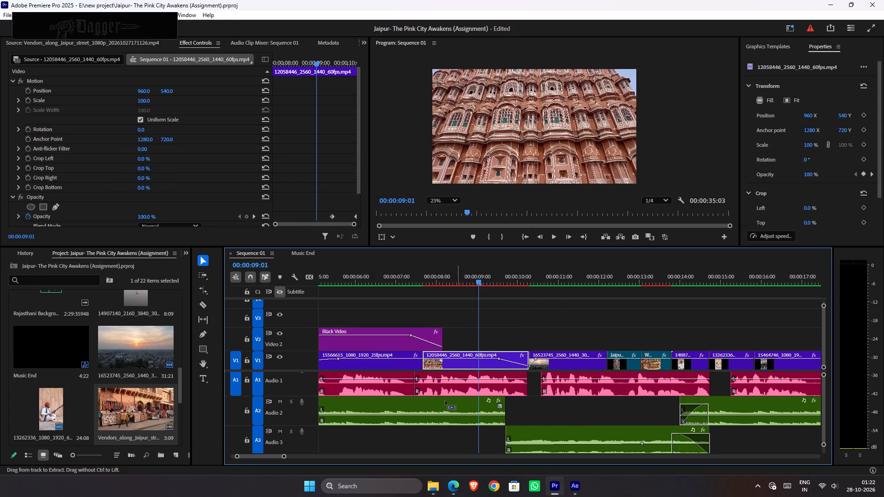
key(ctrl+d)
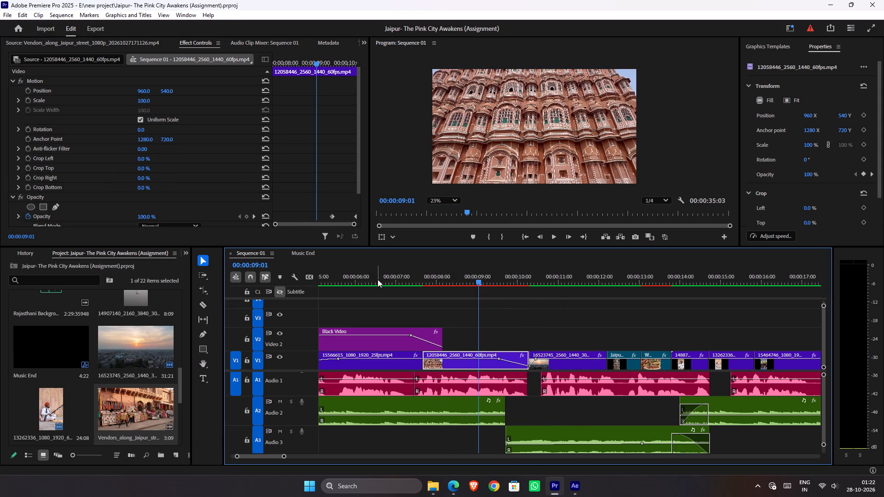
key(ctrl+d)
text(lum)
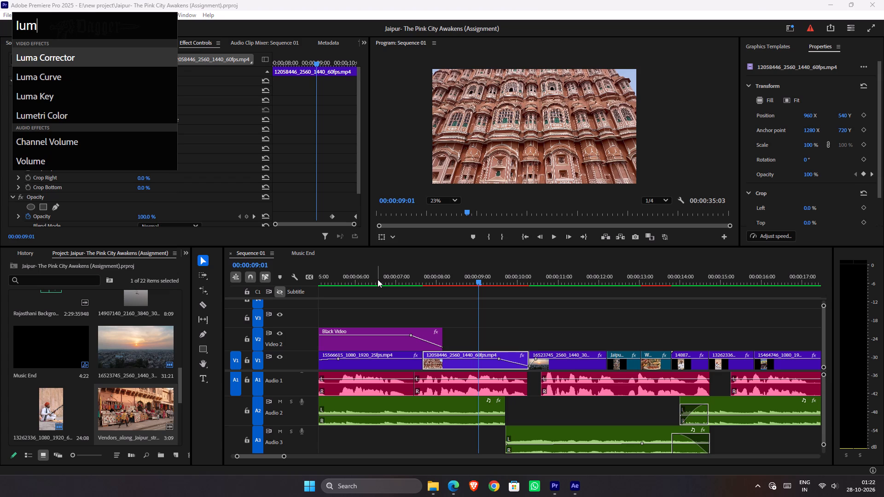
key(e)
key(Down)
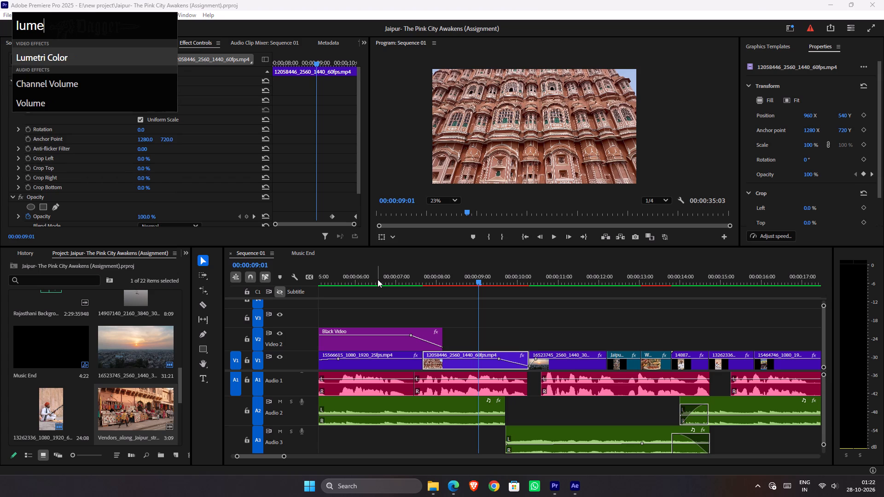
key(Up)
key(Return)
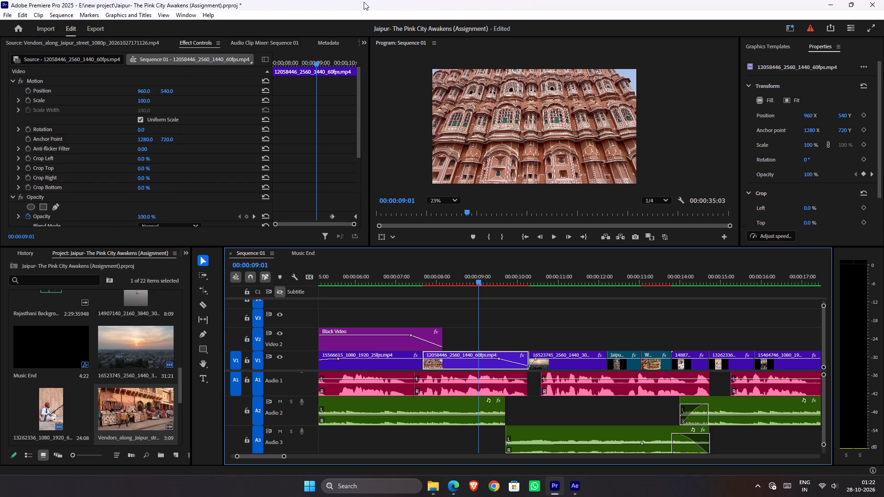
In the palace facade clip's Lumetri Color basic correction, set Temperature to 15.
scroll(116, 179, down, 12)
scroll(126, 167, up, 1)
scroll(126, 167, down, 2)
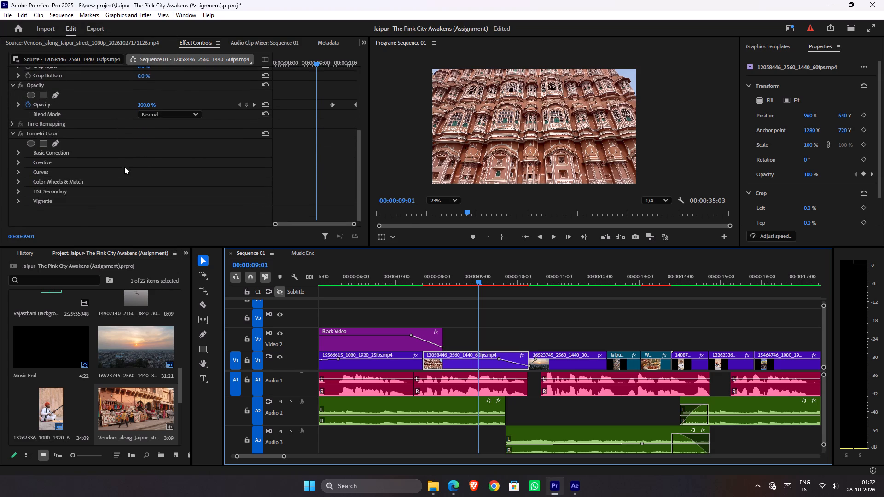
click(17, 152)
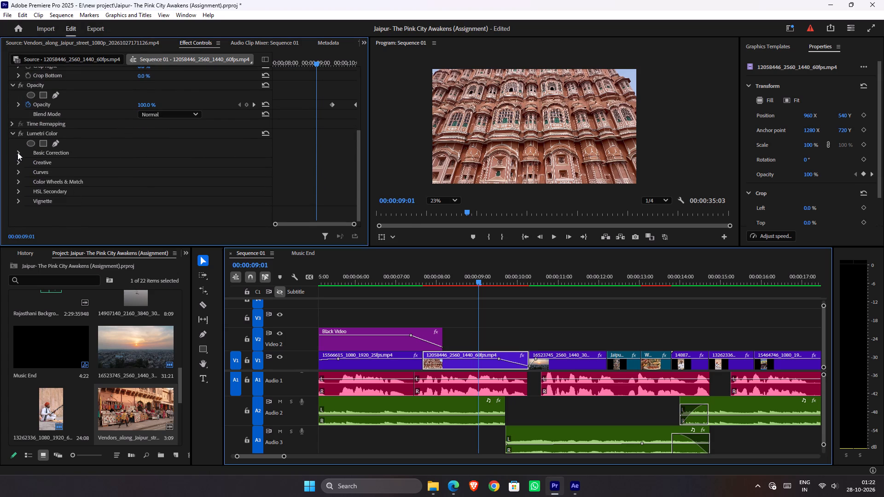
scroll(53, 162, down, 7)
drag(138, 174, 140, 174)
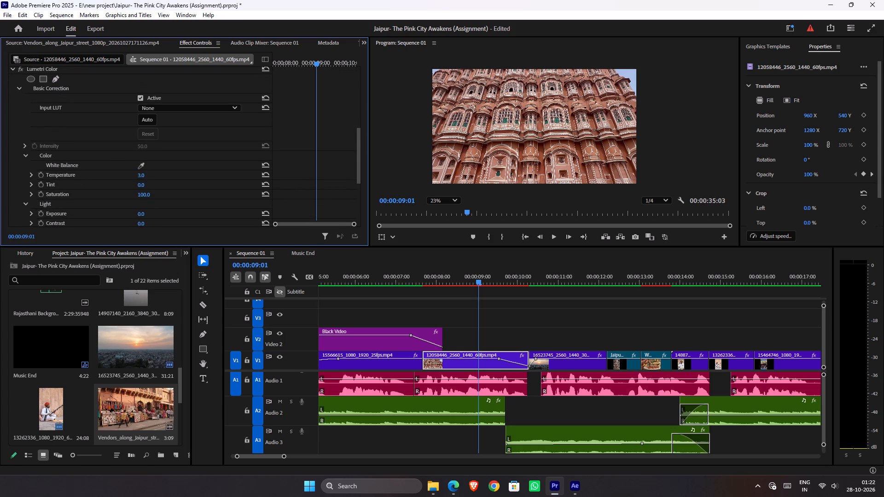
drag(140, 174, 143, 171)
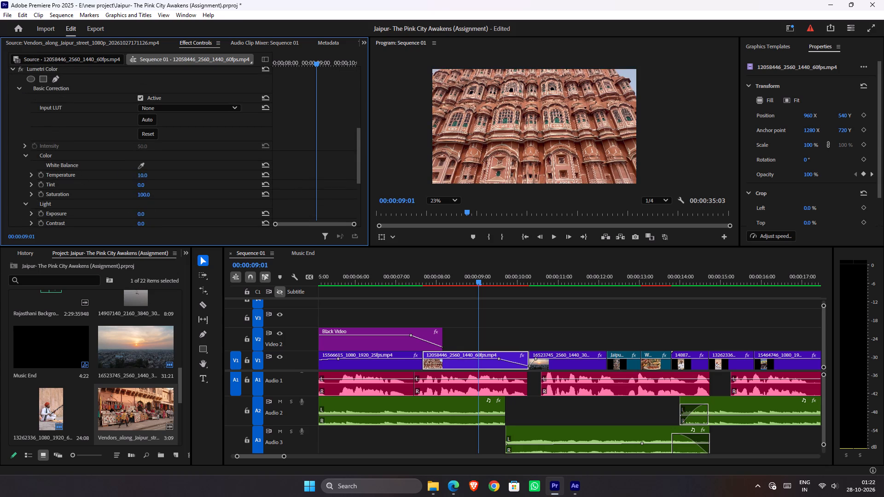
drag(143, 171, 140, 173)
drag(140, 173, 148, 175)
drag(148, 175, 151, 176)
scroll(151, 192, down, 3)
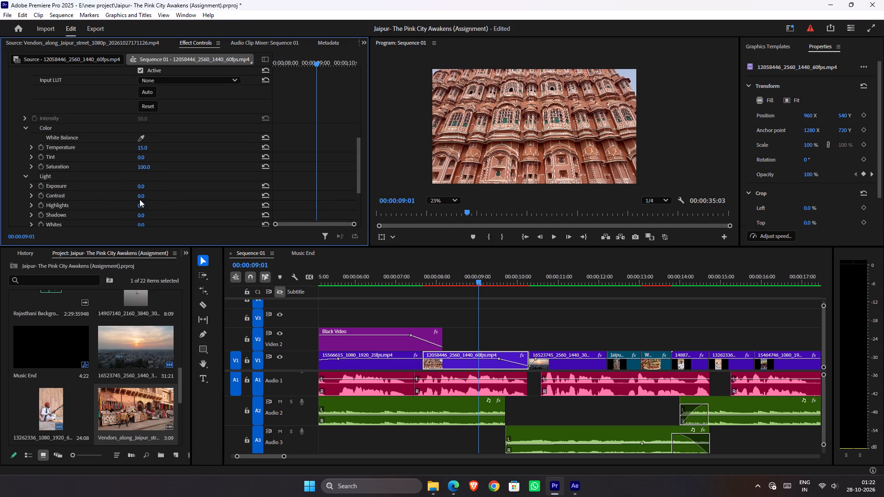
scroll(140, 199, down, 7)
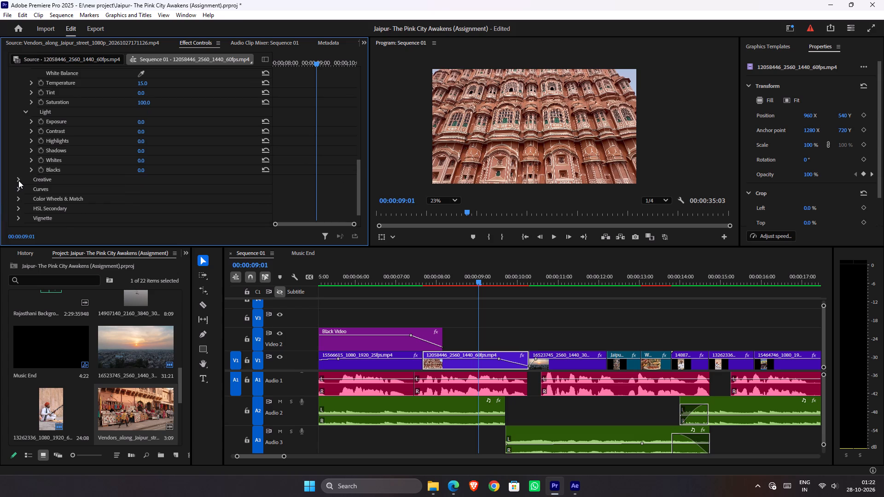
Set the palace facade clip's Lumetri Contrast to 6 and Highlights to -74.
click(18, 180)
scroll(51, 182, down, 3)
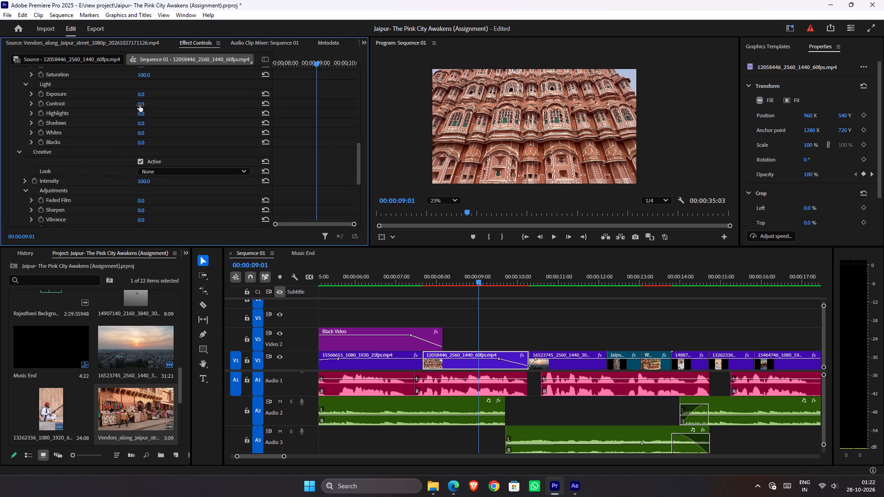
drag(142, 106, 145, 106)
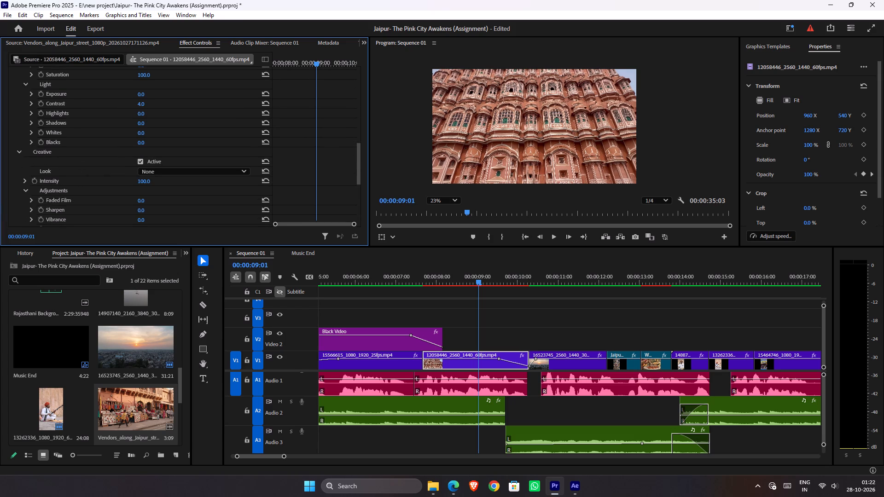
drag(145, 106, 148, 109)
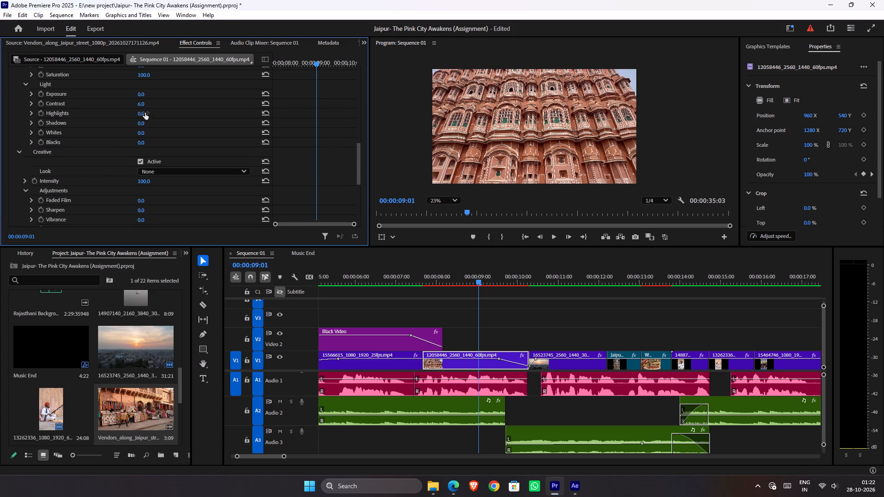
drag(145, 113, 151, 113)
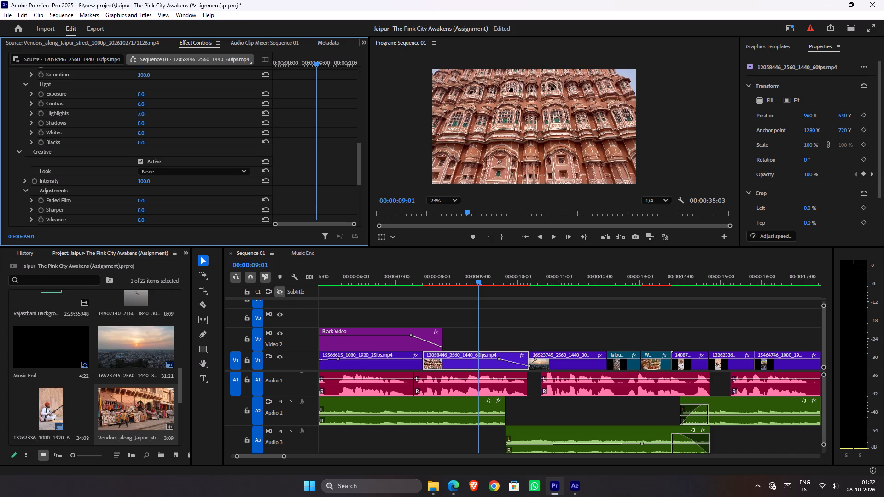
drag(151, 113, 106, 118)
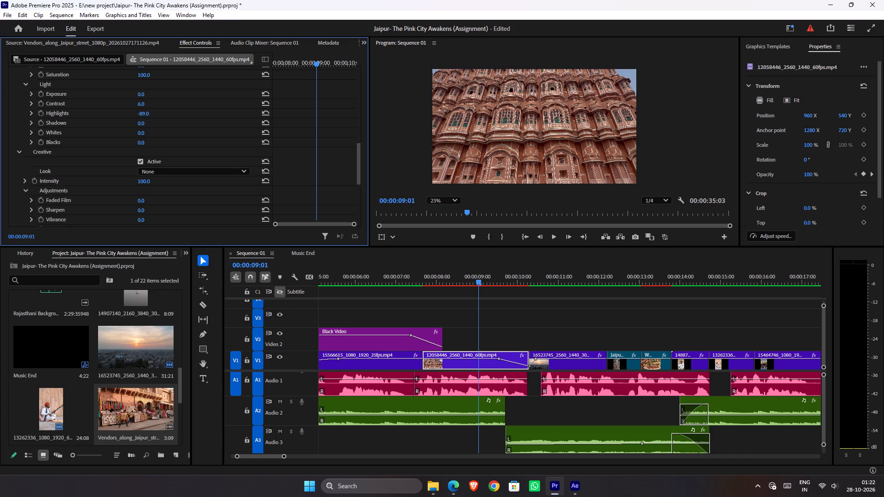
drag(106, 118, 113, 116)
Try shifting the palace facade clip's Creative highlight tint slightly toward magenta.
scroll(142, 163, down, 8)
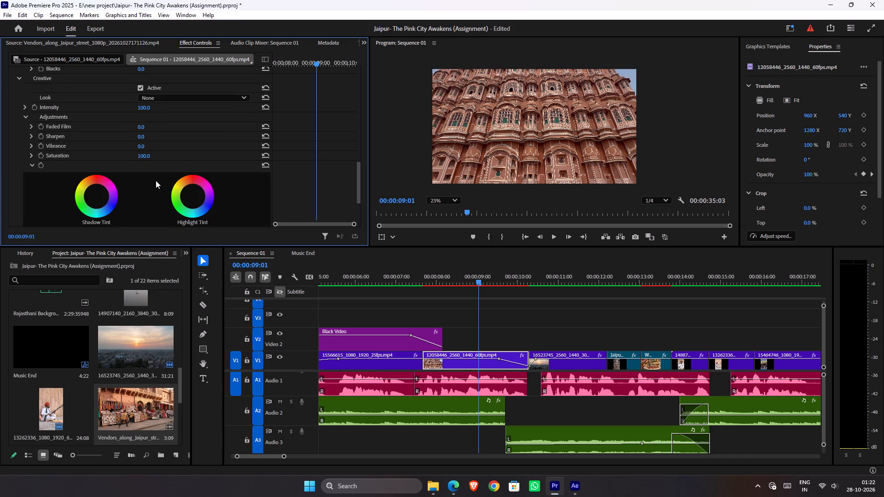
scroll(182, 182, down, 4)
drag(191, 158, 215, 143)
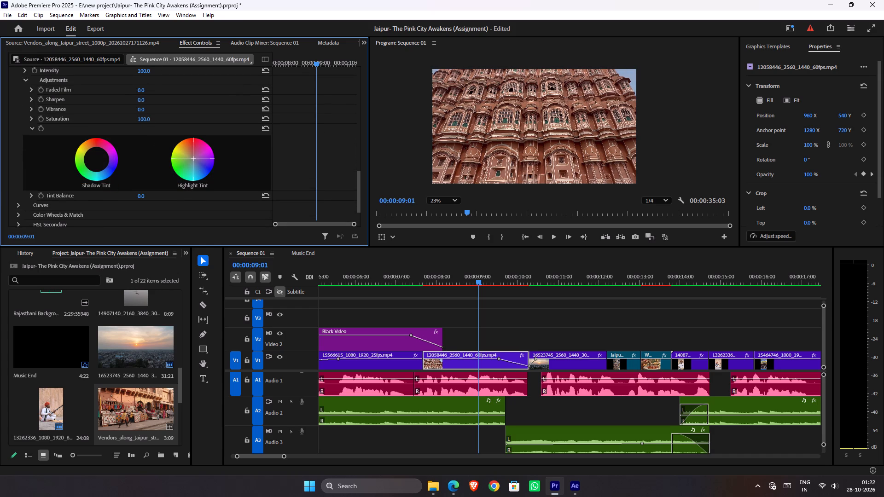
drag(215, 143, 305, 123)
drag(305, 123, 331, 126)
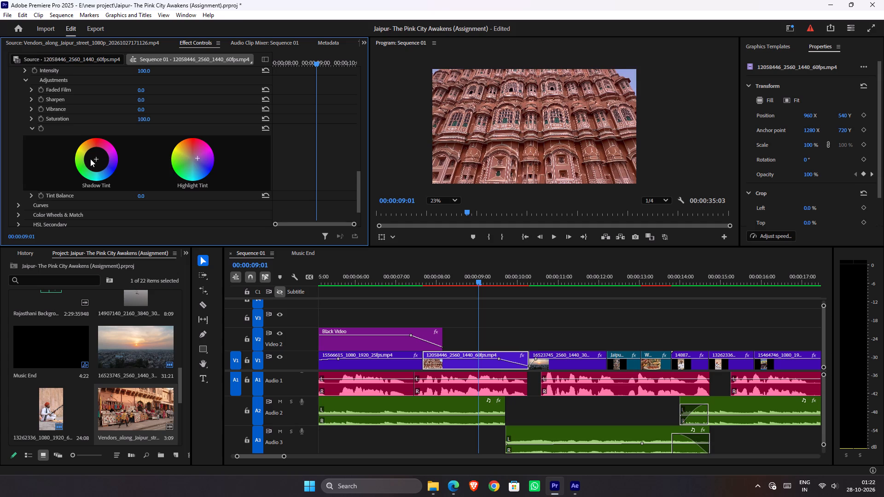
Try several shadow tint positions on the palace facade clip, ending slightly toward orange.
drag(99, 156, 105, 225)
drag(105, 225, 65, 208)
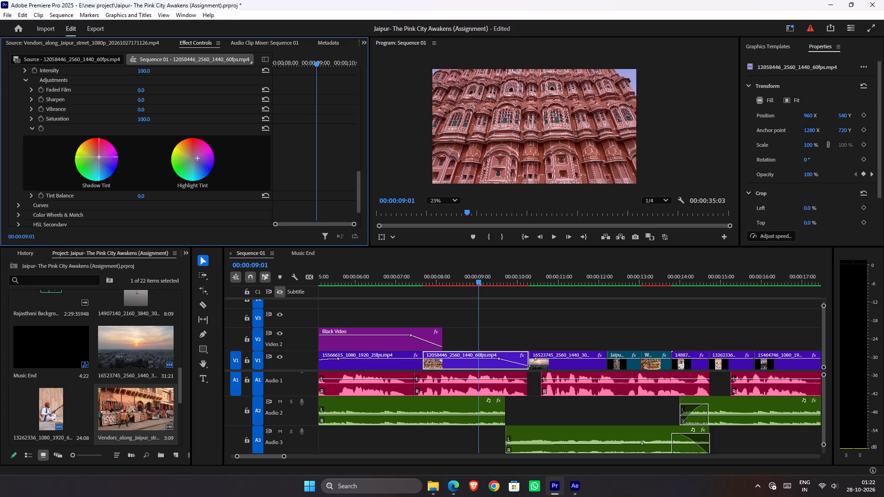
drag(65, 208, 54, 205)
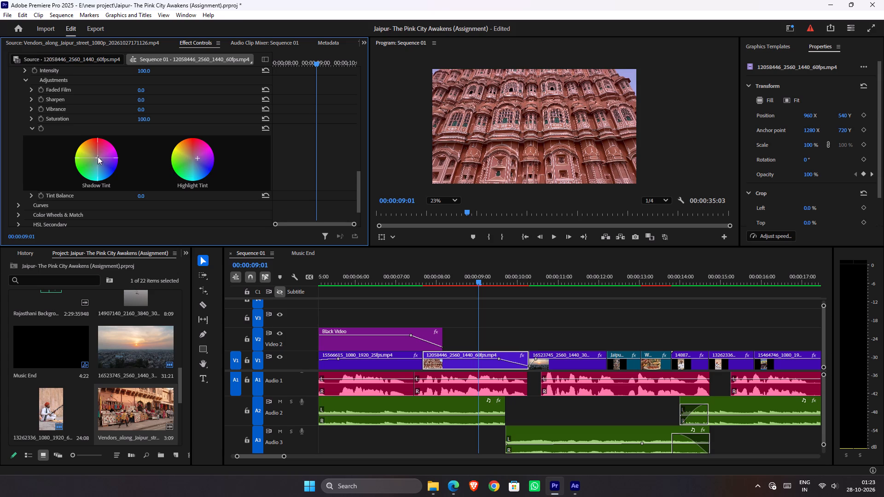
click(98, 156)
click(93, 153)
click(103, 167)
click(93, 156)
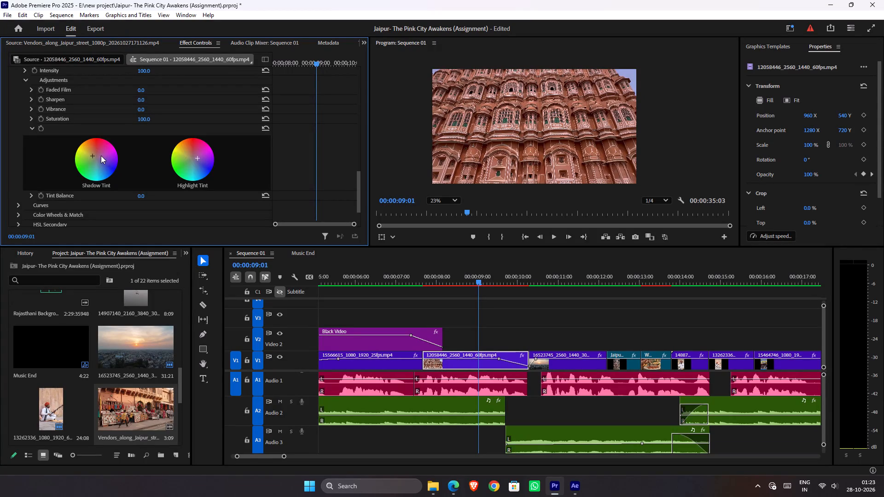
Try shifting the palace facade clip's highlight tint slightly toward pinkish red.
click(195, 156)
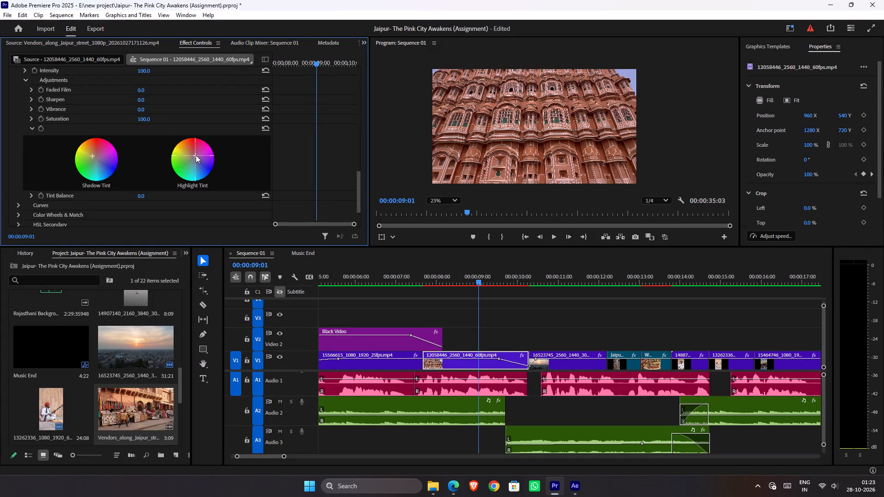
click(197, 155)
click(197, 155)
Shift the palace facade clip's shadow tint slightly toward pink.
click(100, 156)
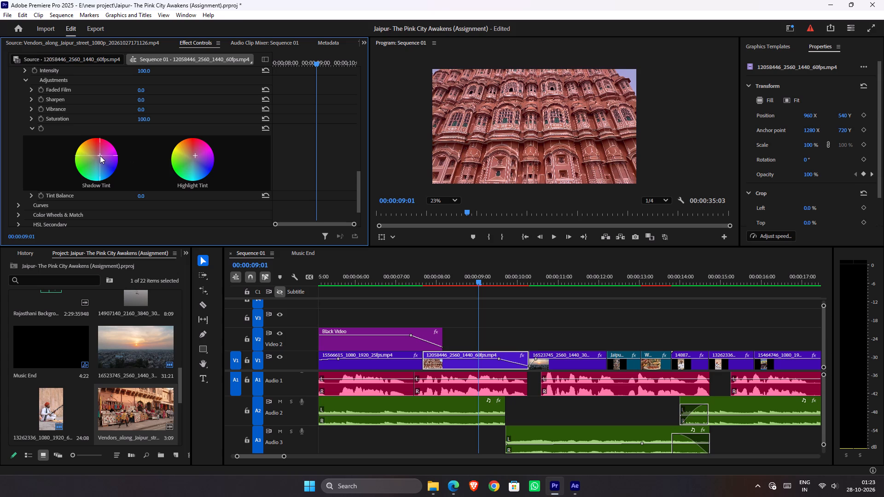
click(103, 153)
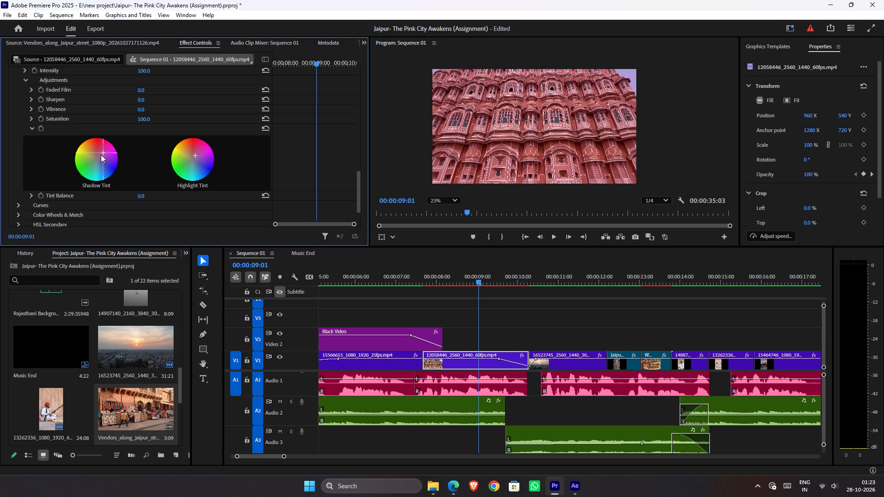
click(101, 155)
click(99, 155)
Readjust the palace facade clip's highlight tint to sit just off centre toward red.
click(194, 158)
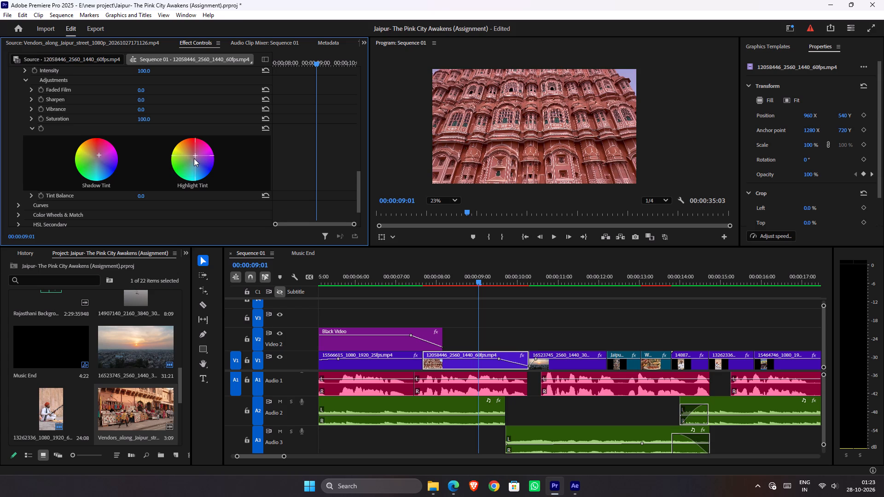
click(194, 158)
click(191, 162)
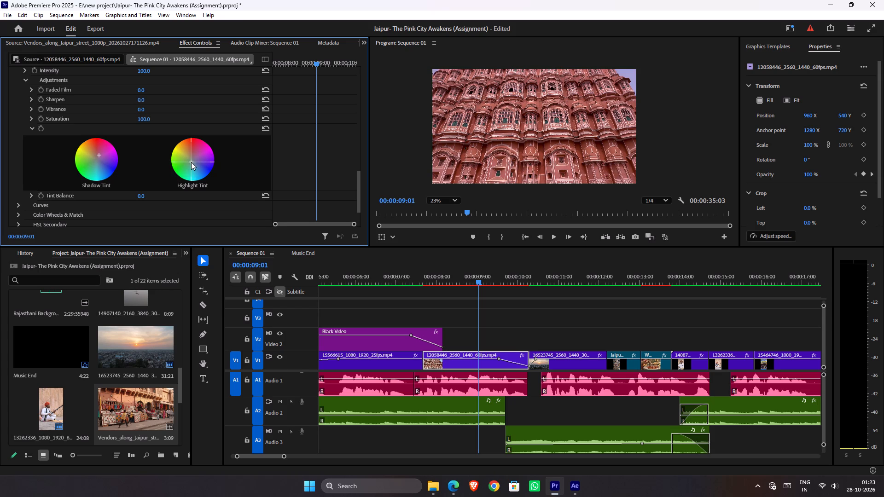
click(194, 156)
Set the palace facade clip's Creative Vibrance to 79 and Saturation to 85.
drag(139, 108, 175, 110)
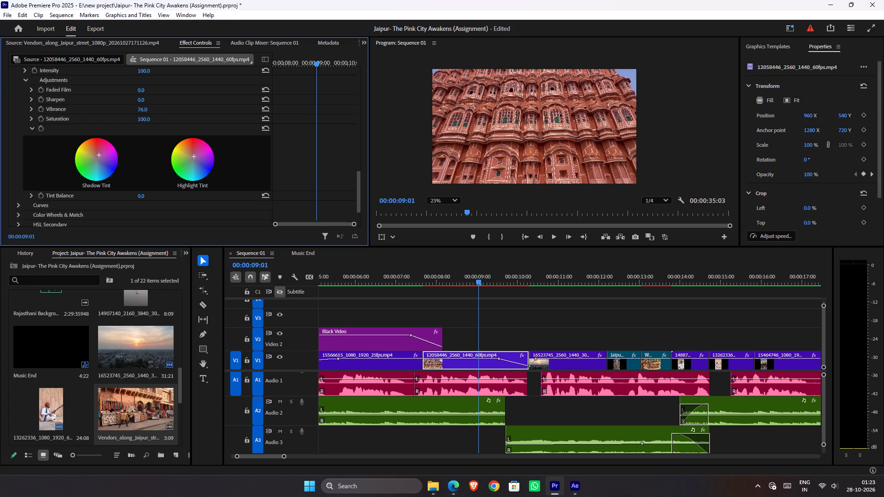
drag(175, 110, 176, 110)
drag(144, 121, 121, 122)
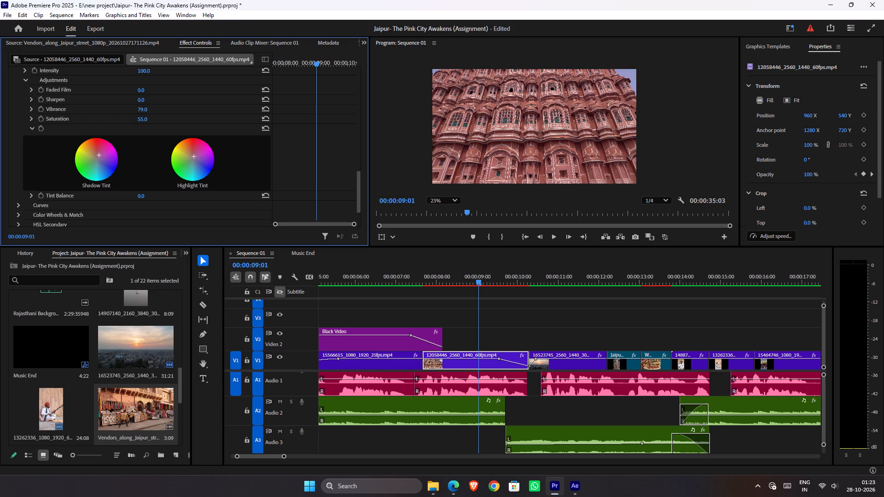
drag(121, 122, 136, 123)
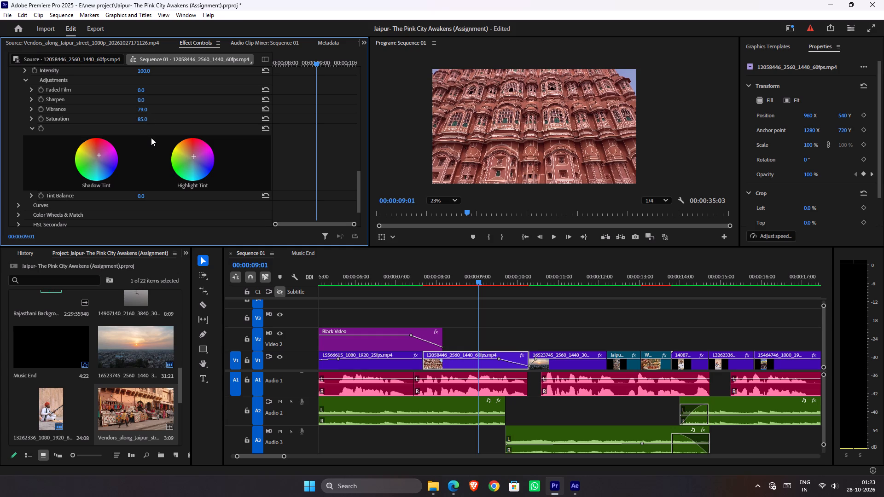
Give the palace facade clip a Lumetri vignette with Amount -5 and Feather 100.
scroll(155, 129, up, 4)
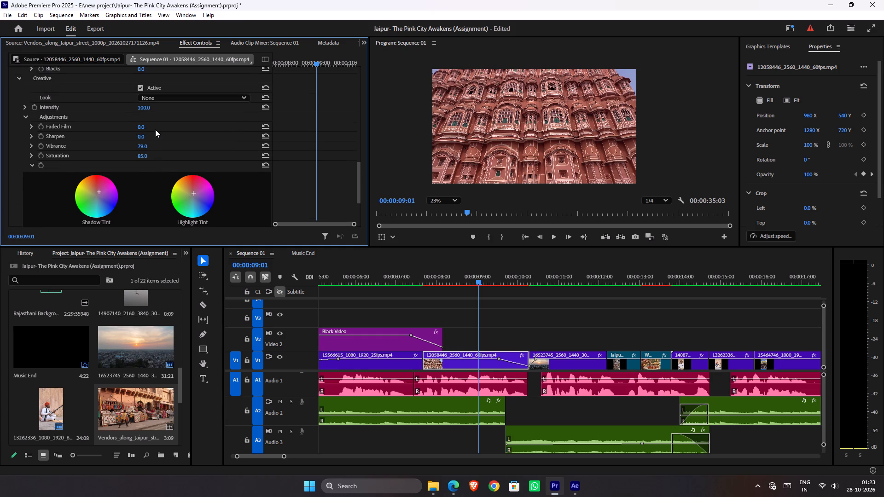
scroll(155, 129, down, 15)
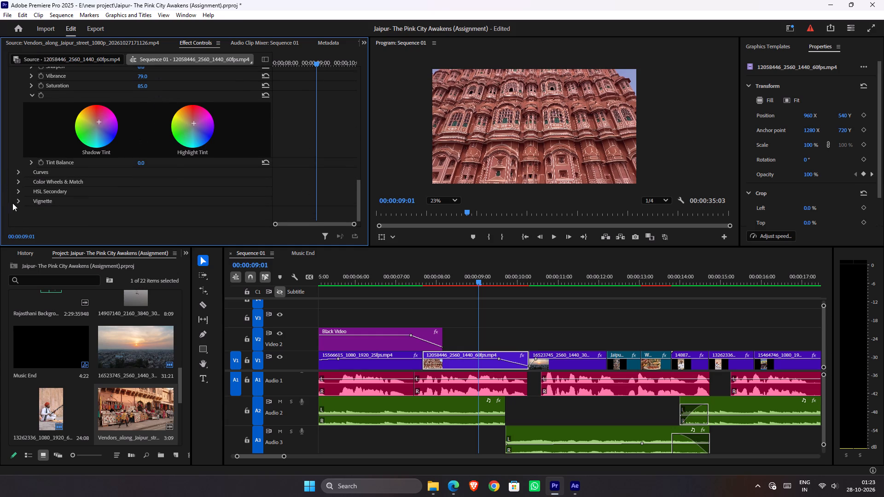
click(17, 201)
scroll(50, 203, down, 7)
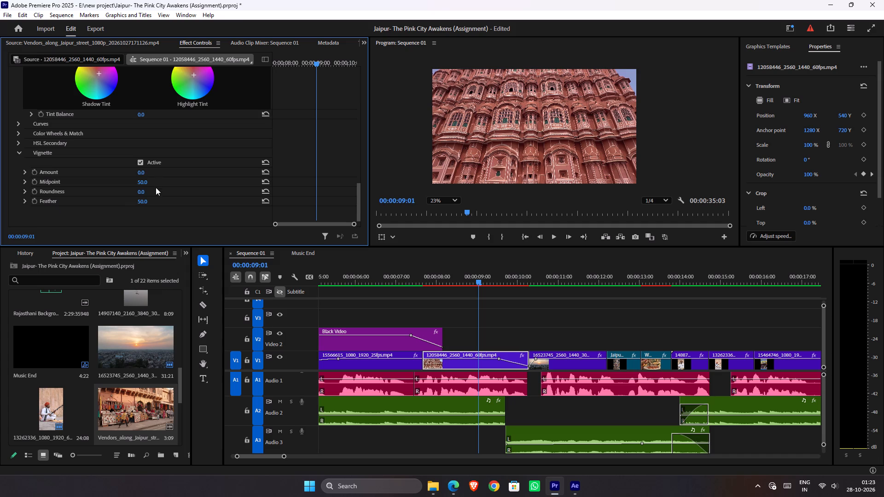
drag(142, 173, 102, 174)
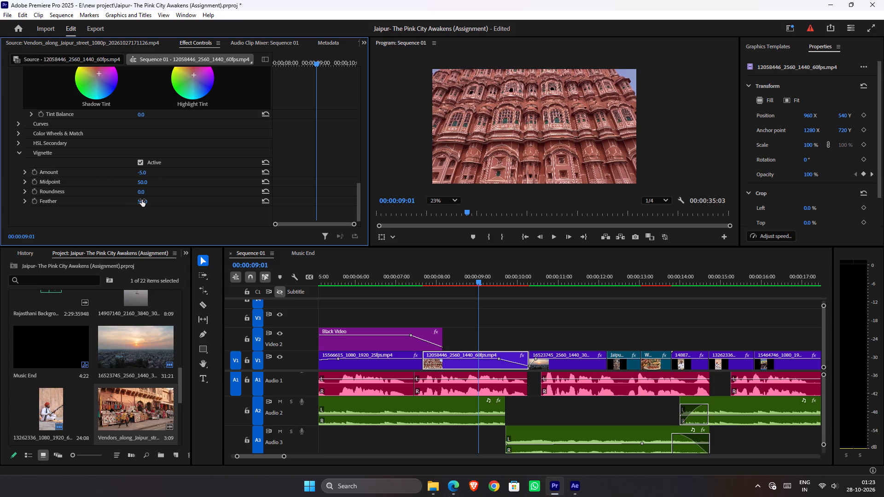
drag(142, 200, 233, 187)
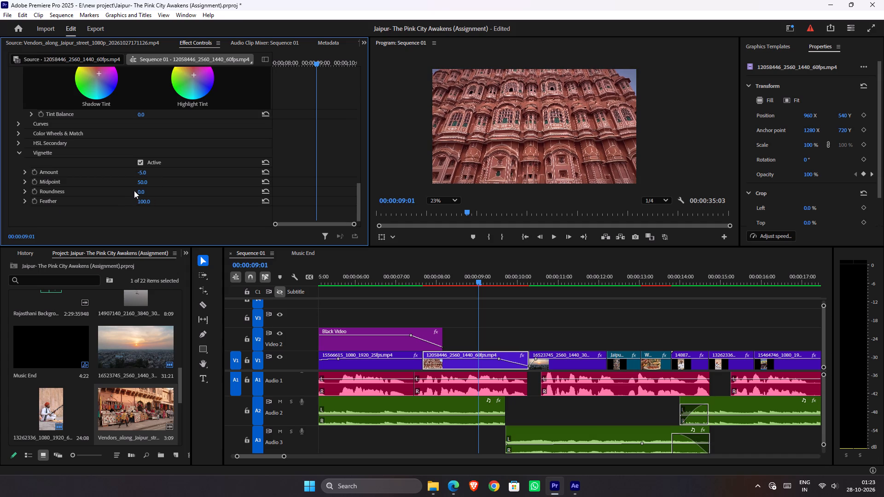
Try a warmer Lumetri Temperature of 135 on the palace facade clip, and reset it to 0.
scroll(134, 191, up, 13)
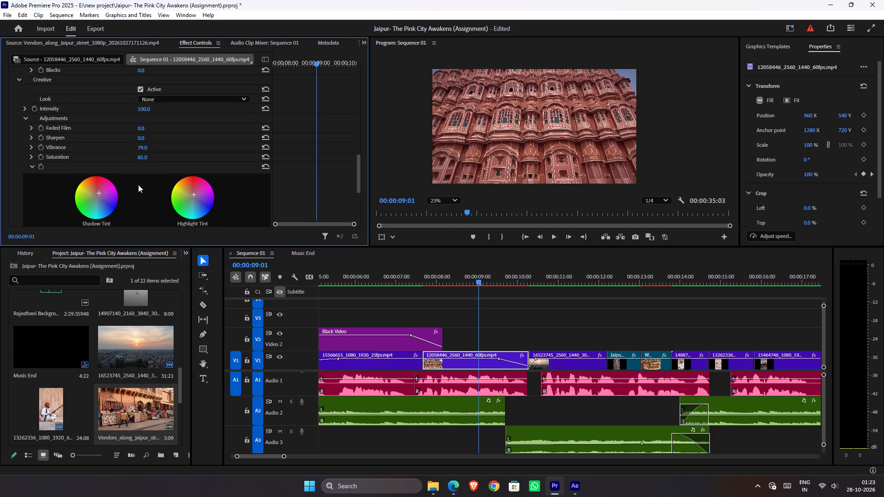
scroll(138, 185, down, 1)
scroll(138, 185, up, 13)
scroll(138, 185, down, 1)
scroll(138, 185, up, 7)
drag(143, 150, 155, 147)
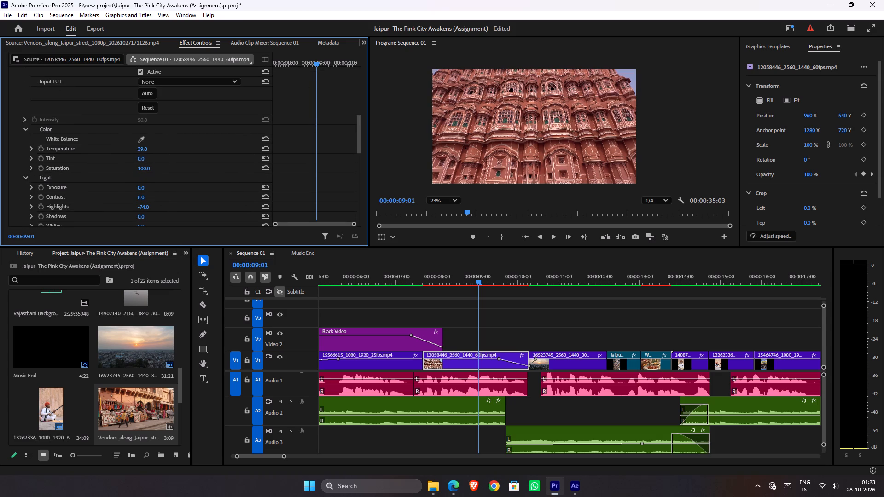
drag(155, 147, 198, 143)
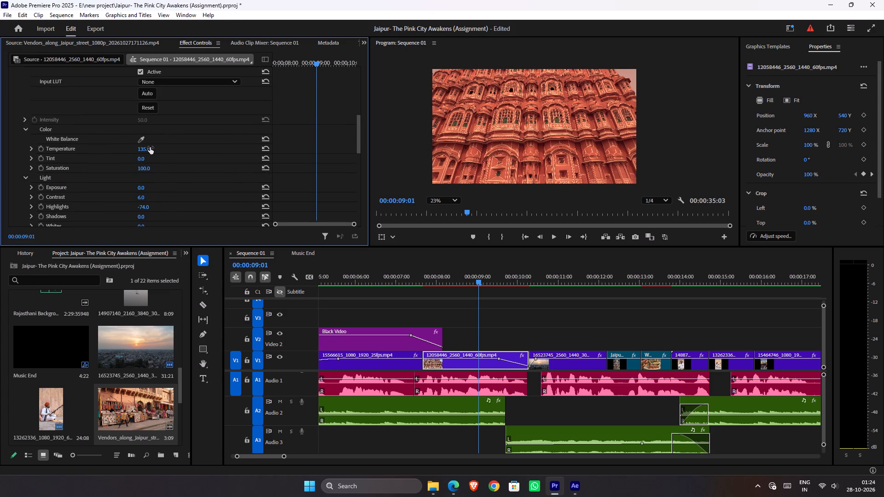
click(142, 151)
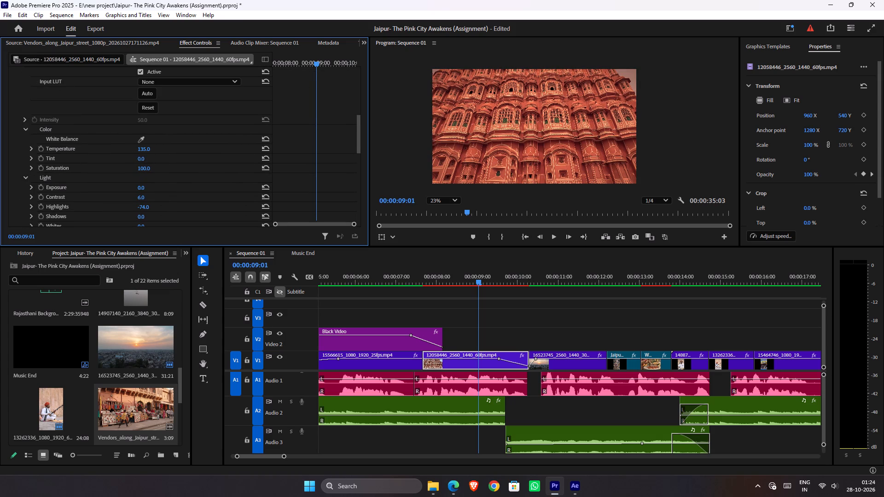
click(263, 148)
Review the graded palace facade clip against the preceding lake palace shot and save the project.
scroll(226, 169, down, 7)
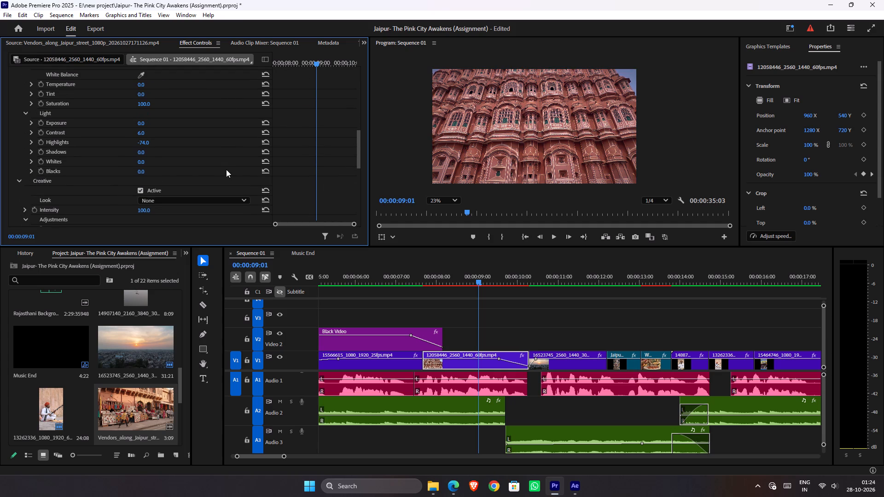
drag(500, 286, 503, 285)
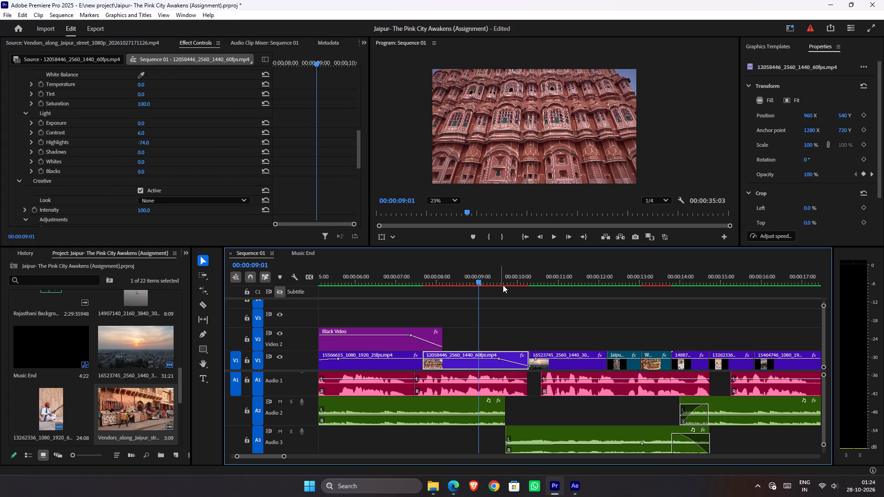
drag(503, 285, 505, 285)
click(512, 282)
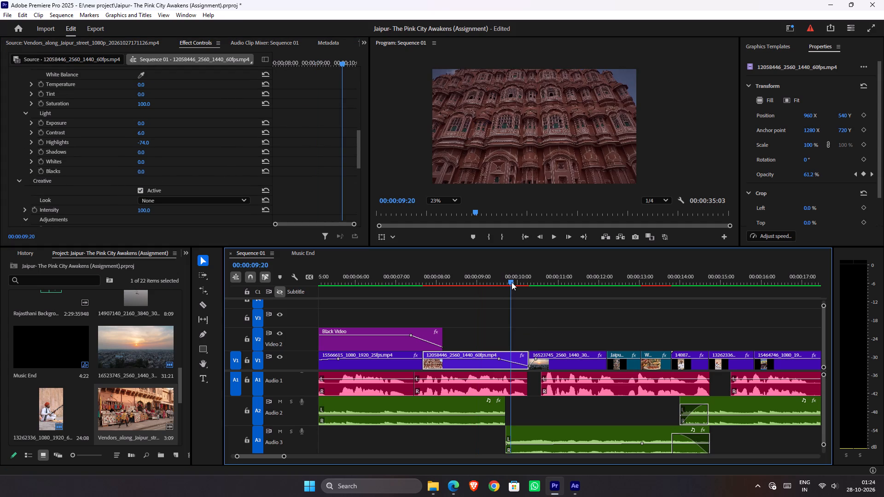
drag(512, 282, 442, 284)
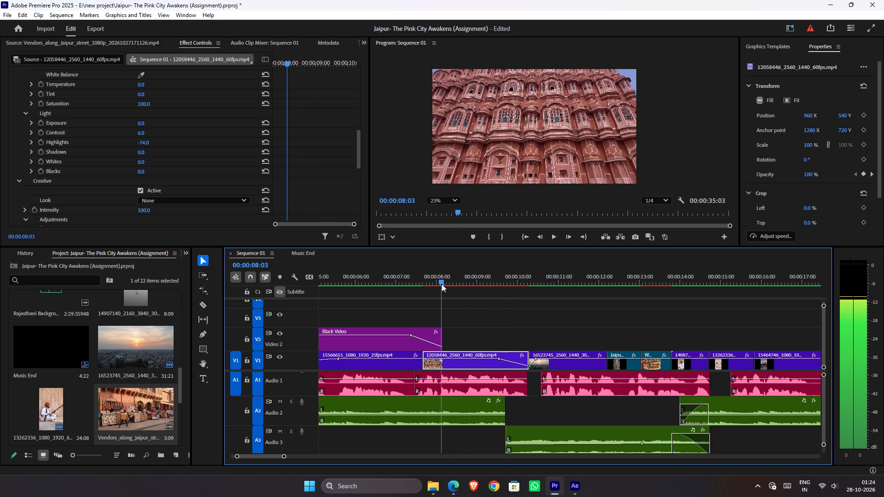
drag(442, 284, 408, 283)
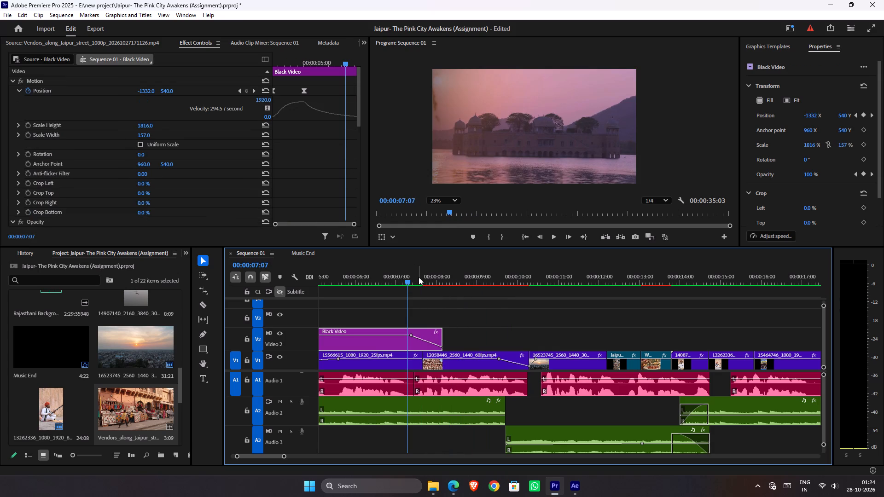
key(ctrl+s)
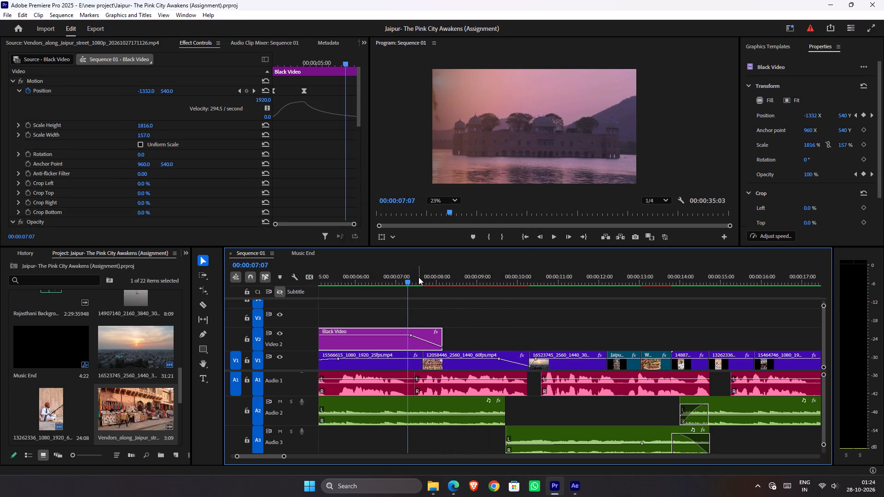
Play back the sequence from the end of the lake palace shot through the puppet clip and the long city clip.
key(space)
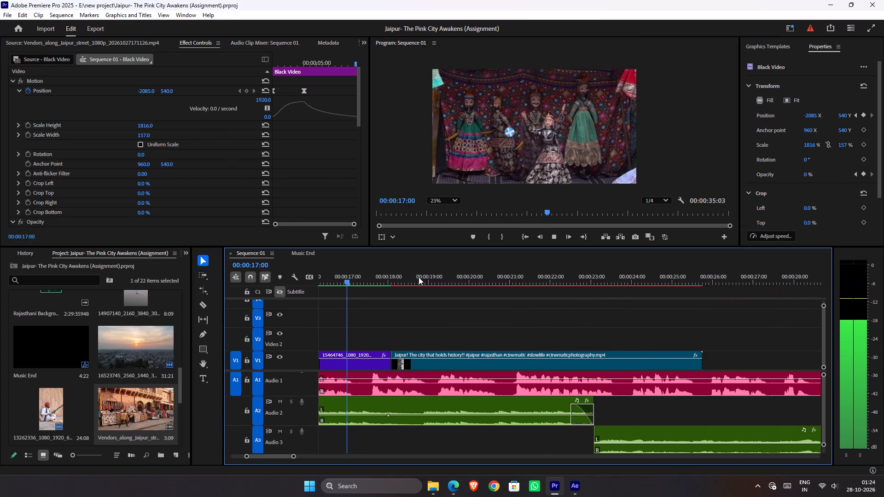
key(space)
key(space)
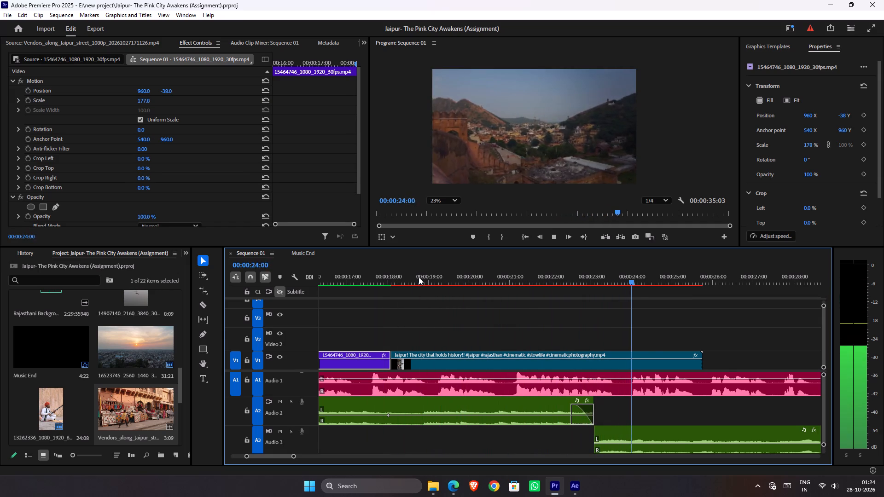
key(space)
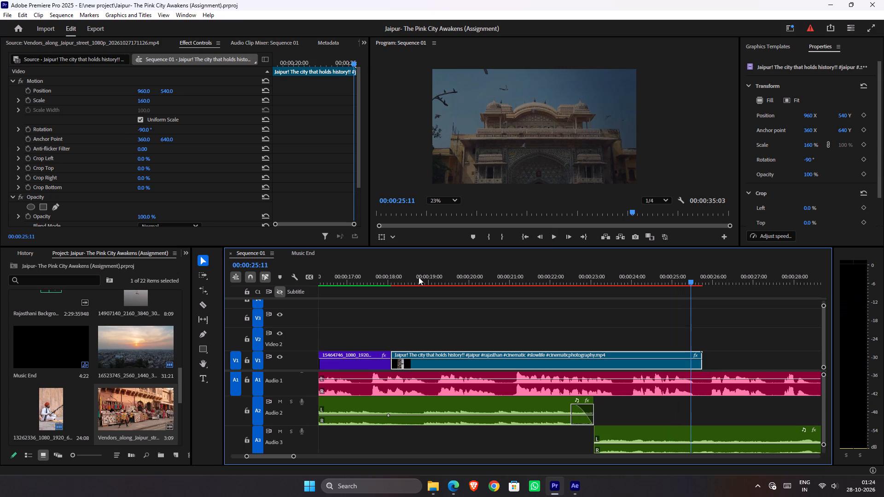
drag(474, 274, 317, 293)
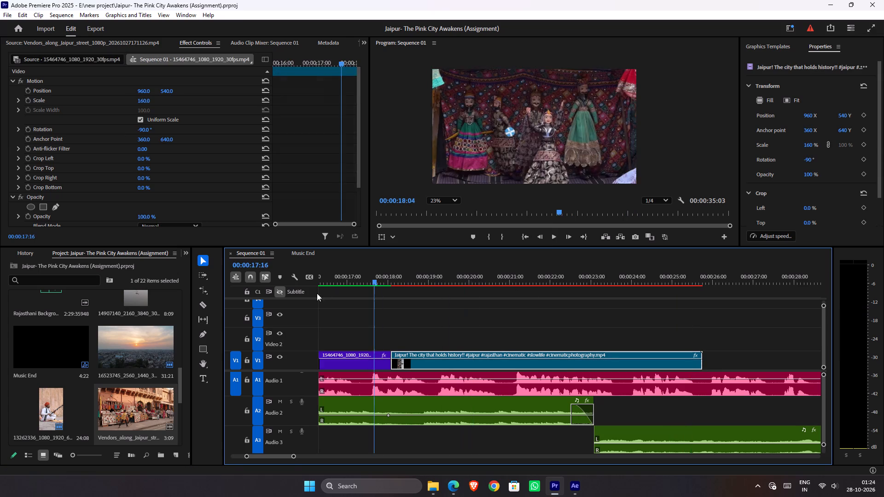
drag(317, 293, 397, 308)
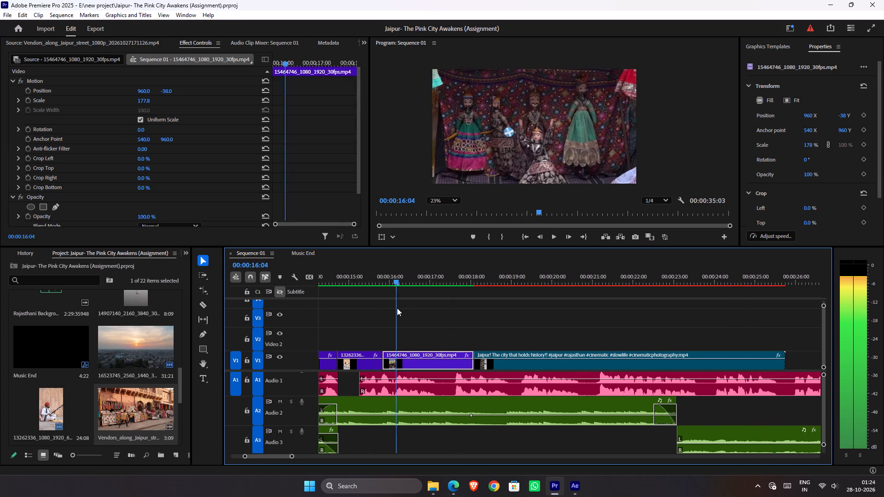
drag(397, 308, 370, 308)
key(ctrl+s)
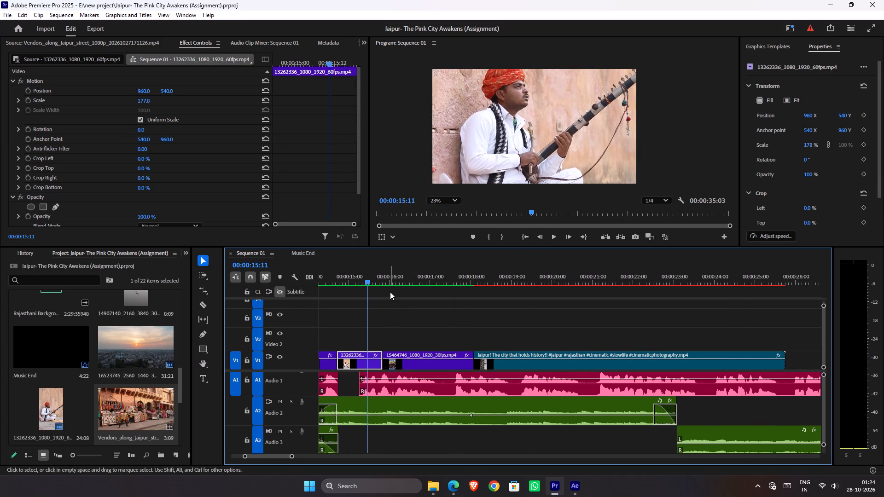
key(space)
key(space)
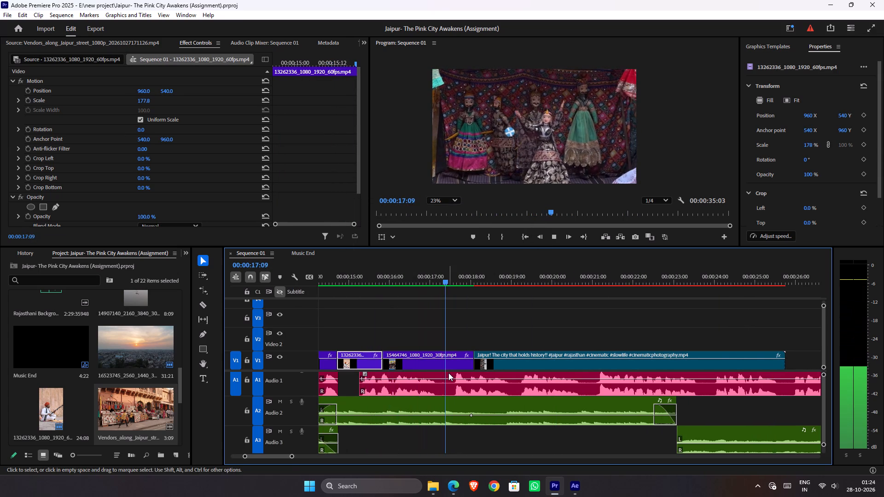
Duplicate the puppet clip onto Video 2, directly above the original, and save the project.
alt+drag(444, 366, 440, 348)
click(442, 346)
key(ctrl+s)
Replace the duplicated puppet clip on Video 2 with an After Effects composition and switch to After Effects.
right_click(442, 346)
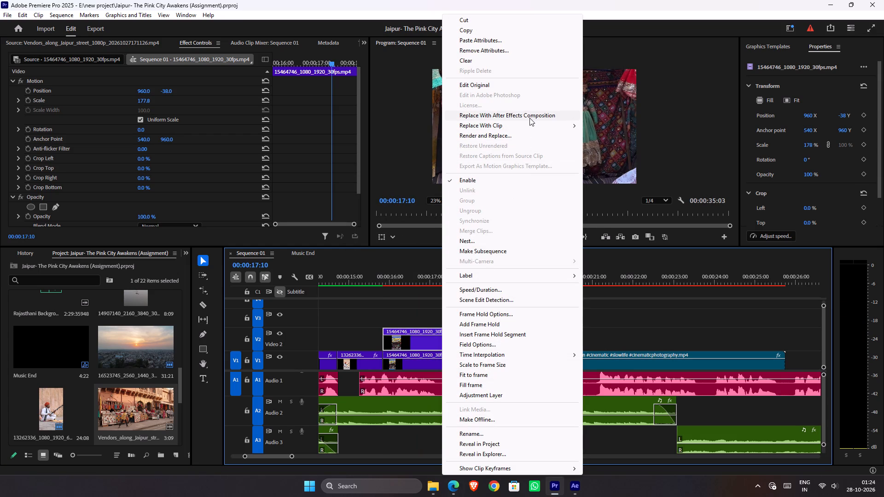
click(529, 118)
click(571, 486)
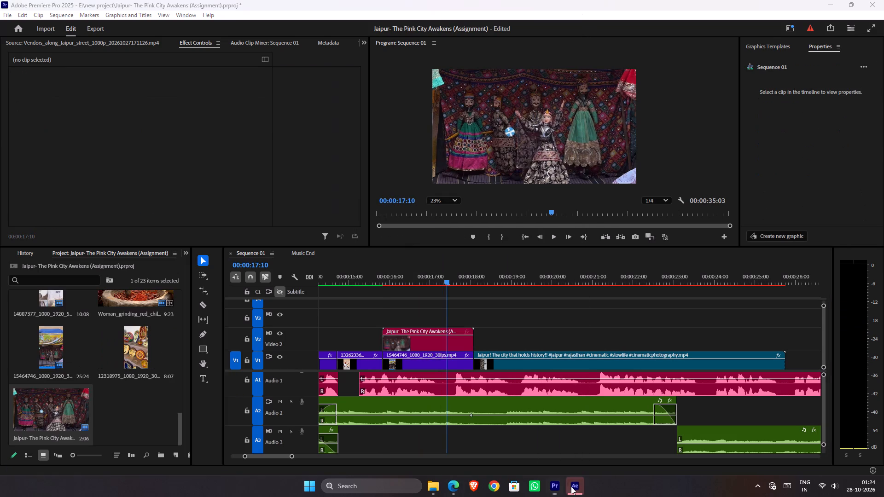
click(534, 456)
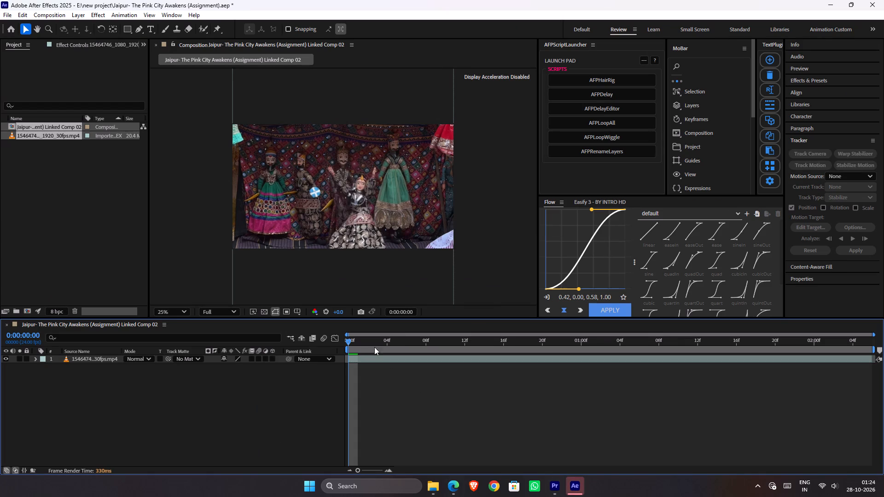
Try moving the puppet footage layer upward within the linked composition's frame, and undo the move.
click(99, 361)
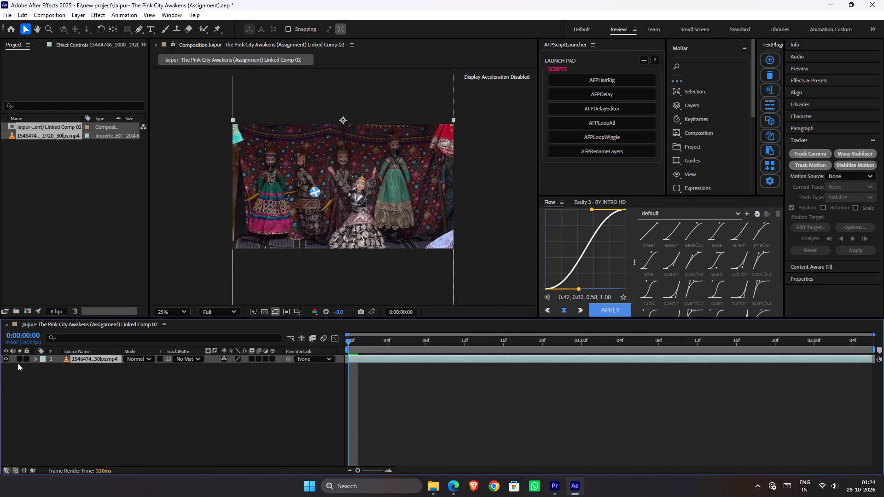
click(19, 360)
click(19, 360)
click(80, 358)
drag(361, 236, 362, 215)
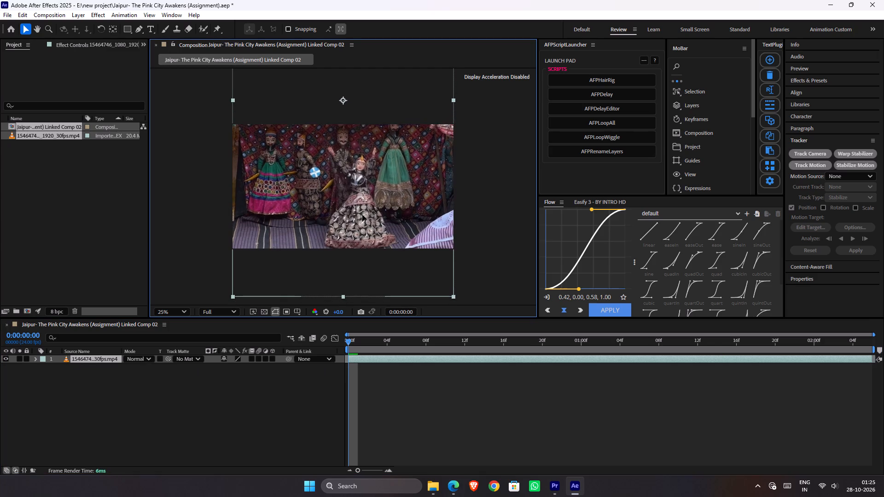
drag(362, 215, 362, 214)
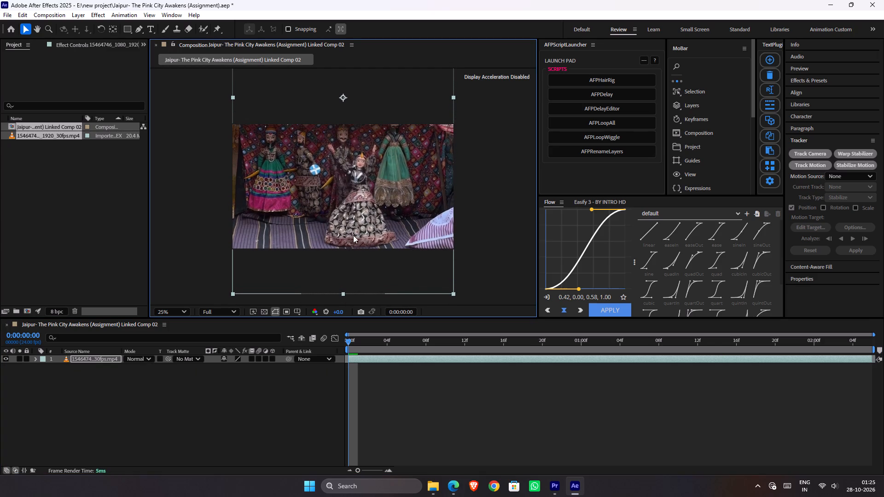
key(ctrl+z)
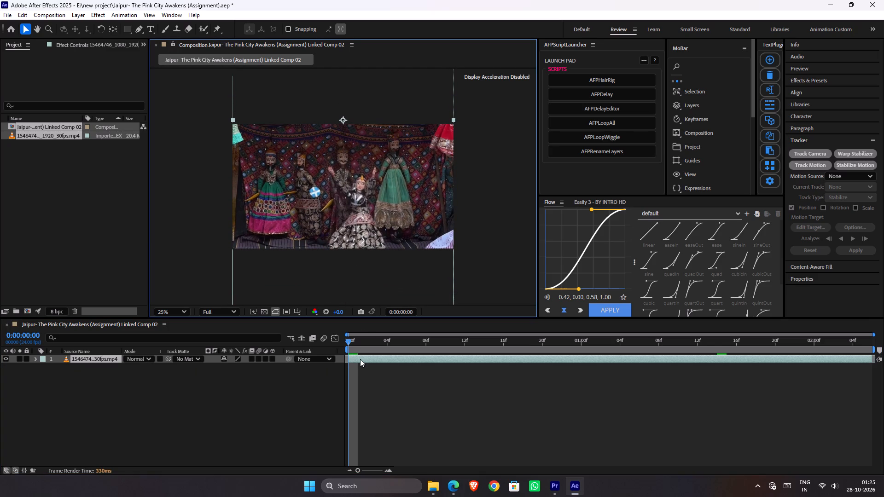
Pre-compose the puppet footage layer, leaving all attributes in the linked composition, and open the new pre-composition.
key(ctrl+shift+c)
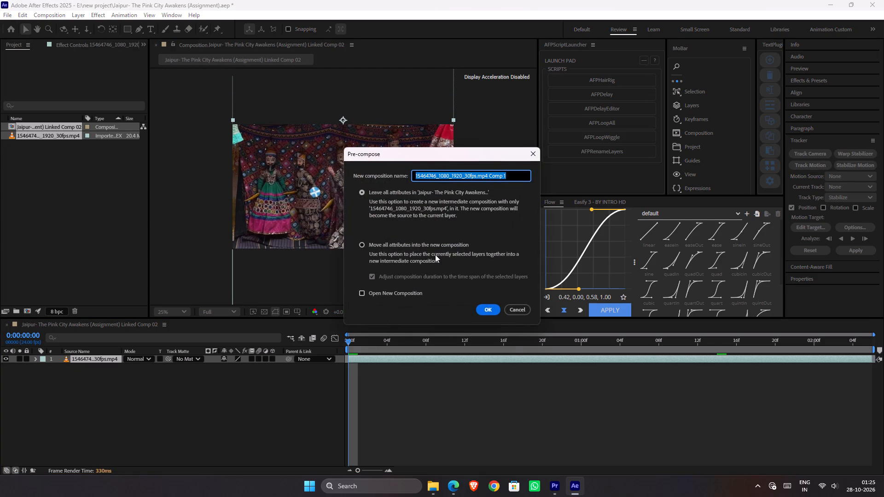
click(484, 305)
click(373, 356)
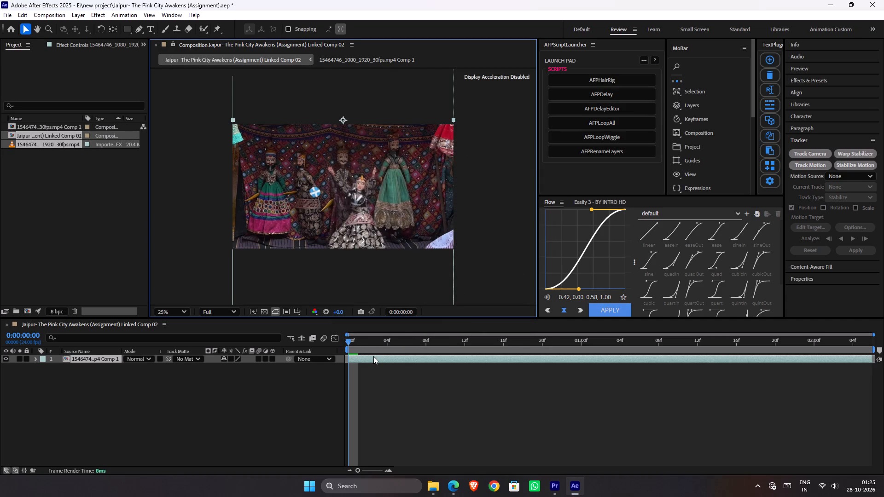
click(373, 356)
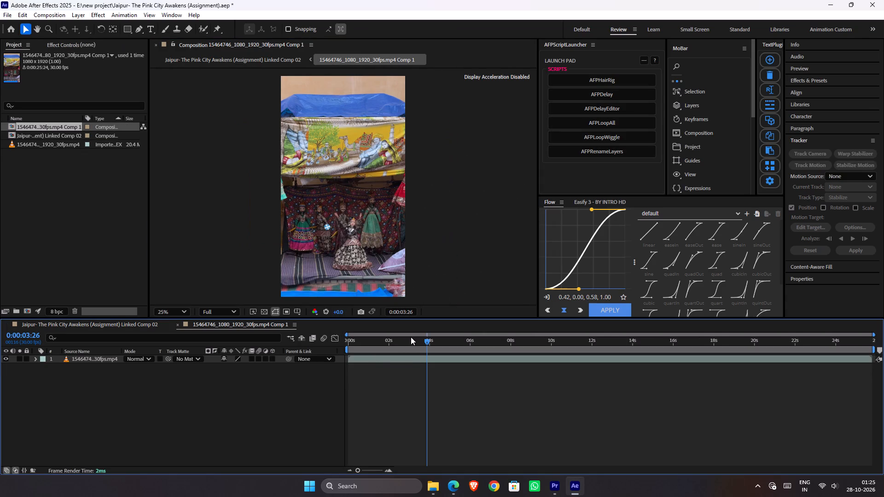
Trim the start of the puppet footage inside the pre-composition to 0:00:03:26, matching the linked composition's first frame.
drag(411, 337, 450, 344)
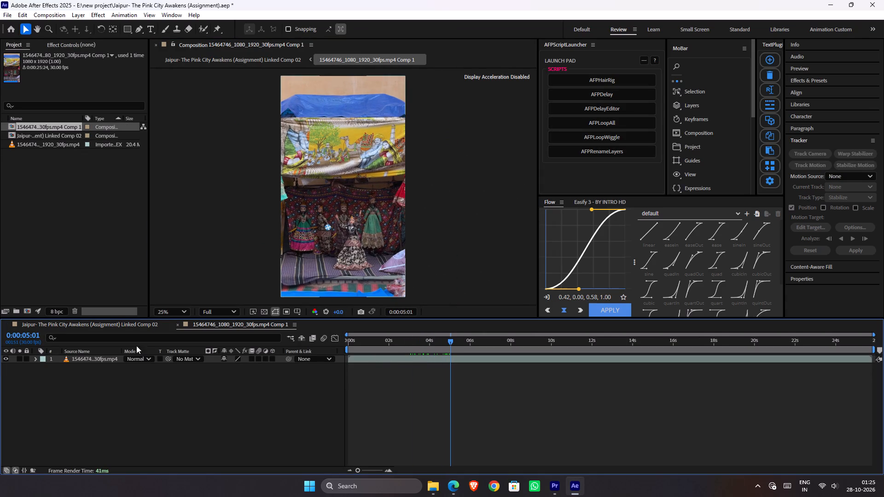
click(134, 326)
drag(351, 347, 319, 353)
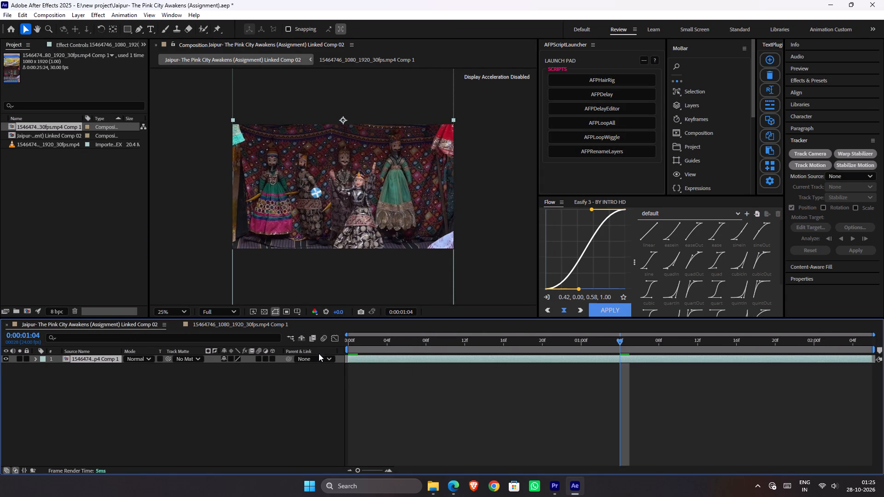
drag(319, 353, 318, 354)
double_click(369, 360)
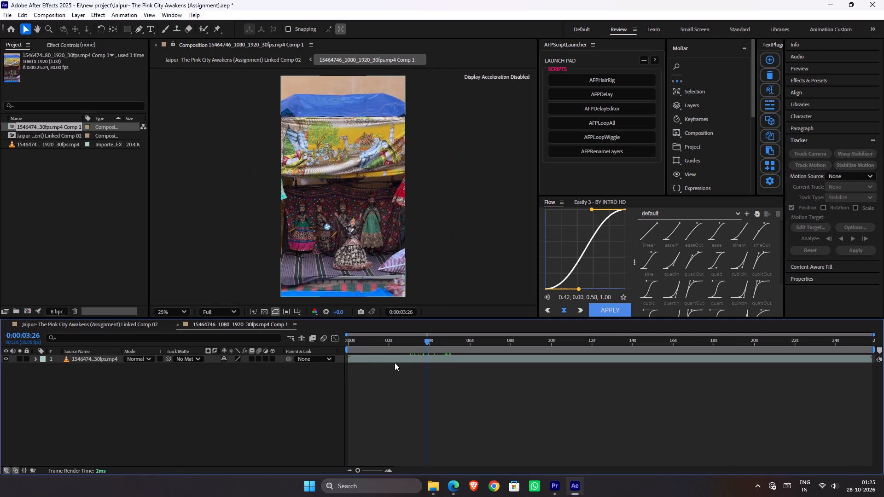
click(395, 363)
click(395, 358)
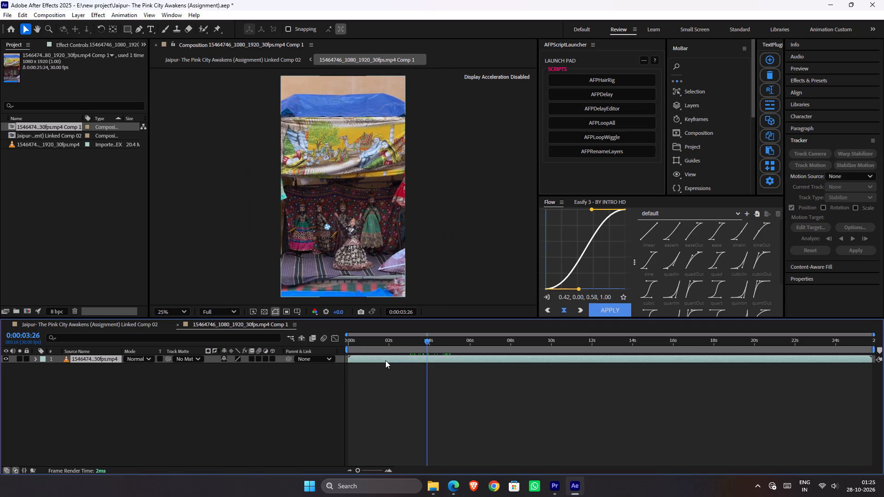
key(alt+bracketleft)
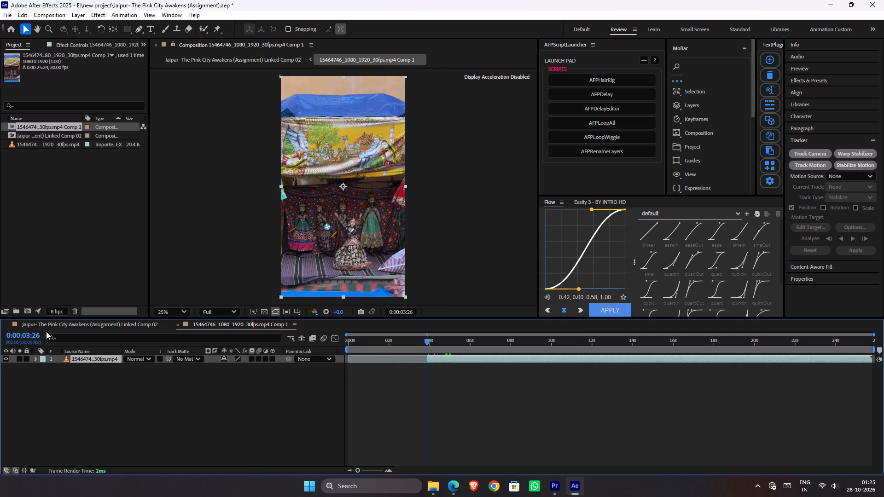
Trim the end of the puppet footage and the work area in the pre-composition to 0:00:06:03, matching the linked composition's last frame.
click(73, 321)
drag(527, 332, 883, 363)
drag(857, 347, 883, 353)
double_click(867, 360)
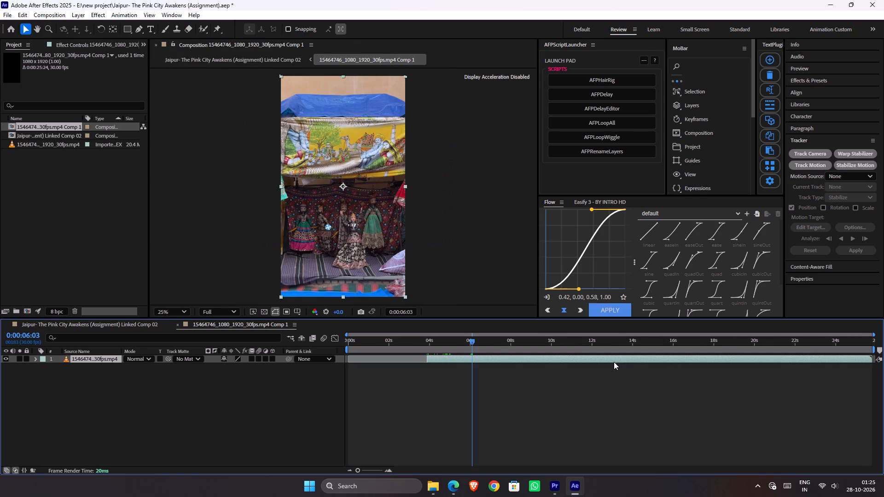
key(n)
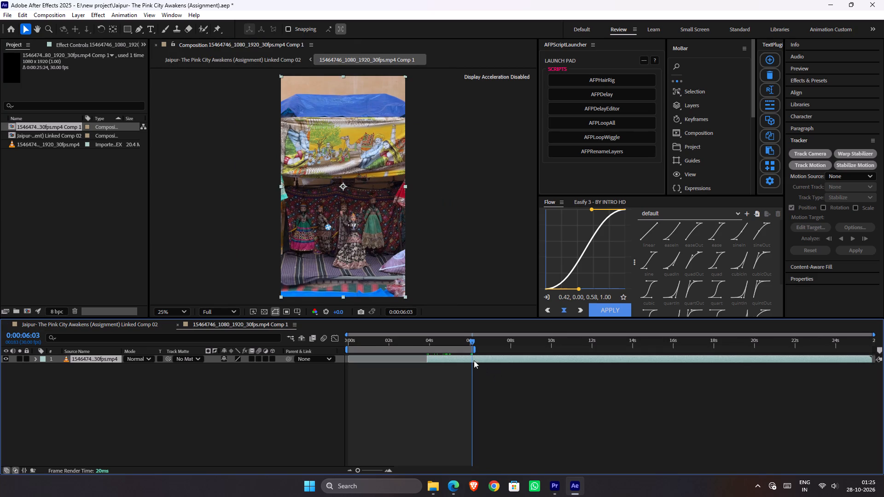
click(473, 359)
key(ctrl+k)
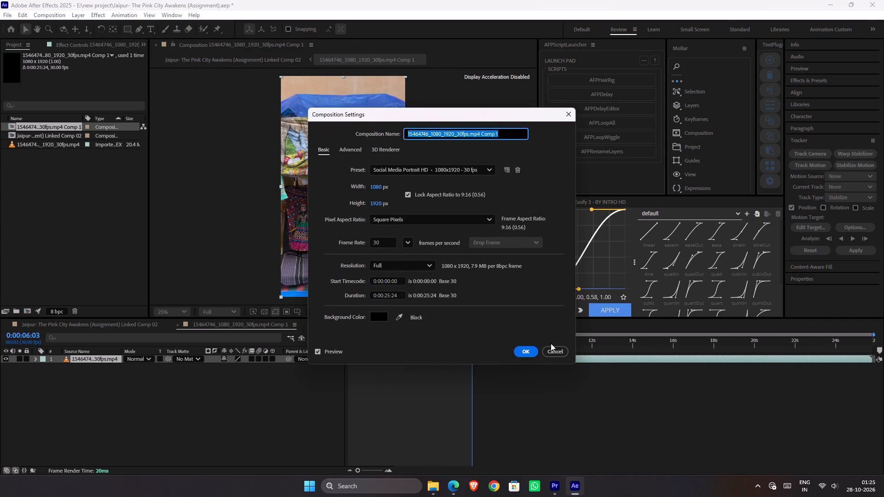
click(552, 348)
click(521, 359)
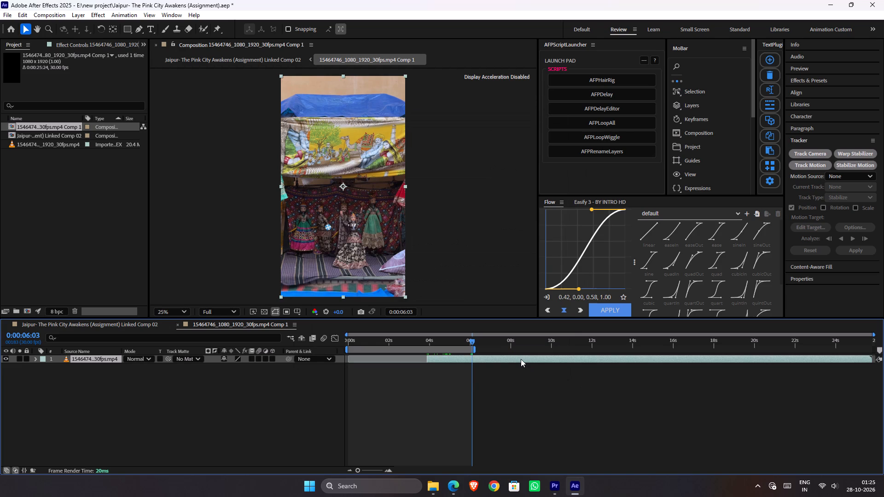
key(alt+bracketright)
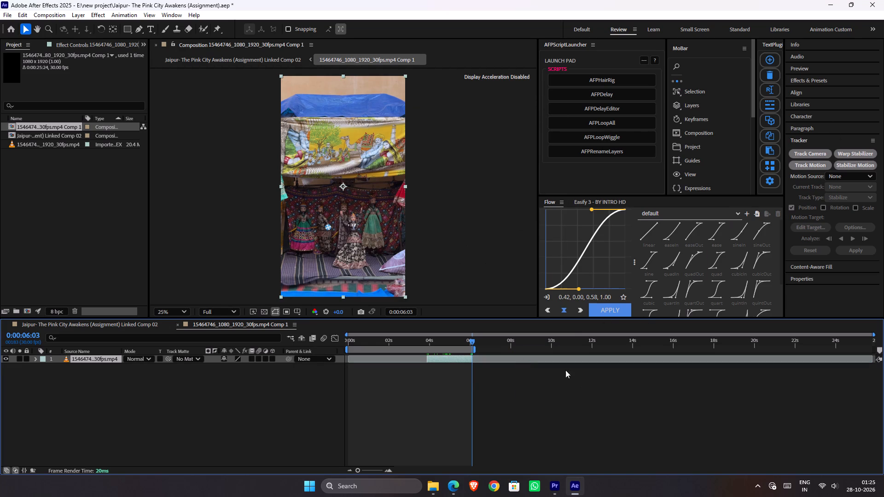
Start the pre-composition's work area at 0:00:03:26 and trim the composition to the work area.
key(i)
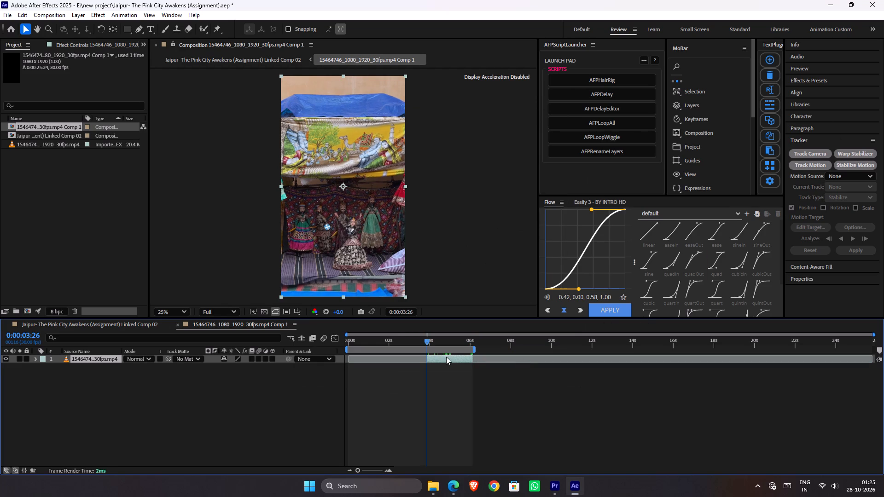
key(b)
right_click(453, 348)
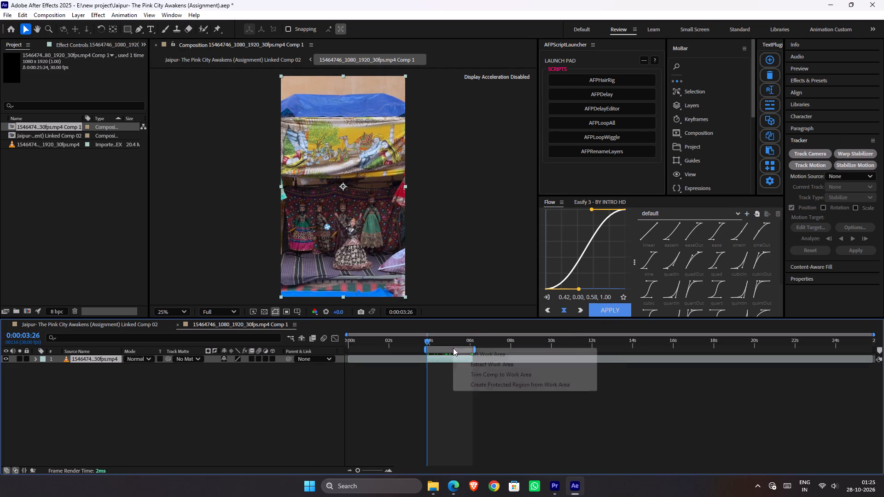
click(490, 374)
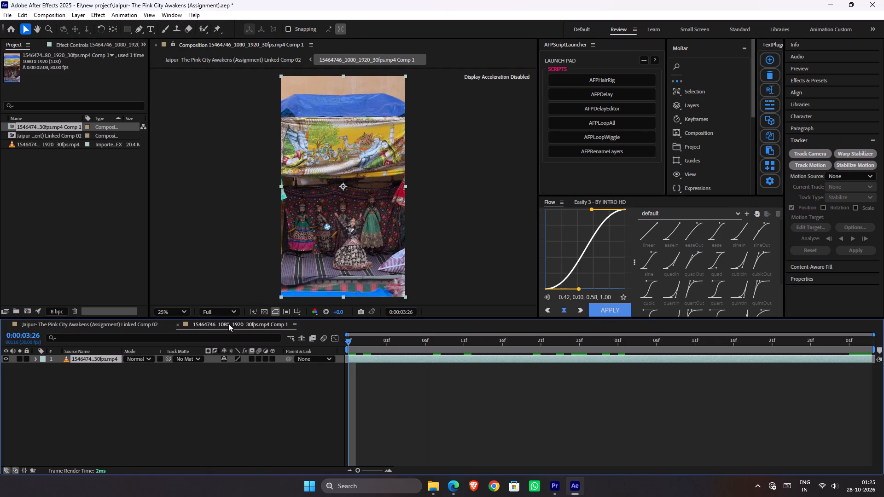
Extend the pre-composed puppet layer across the linked composition's full duration, starting at 0:00:00:00, and save the project.
click(130, 321)
drag(372, 341, 249, 365)
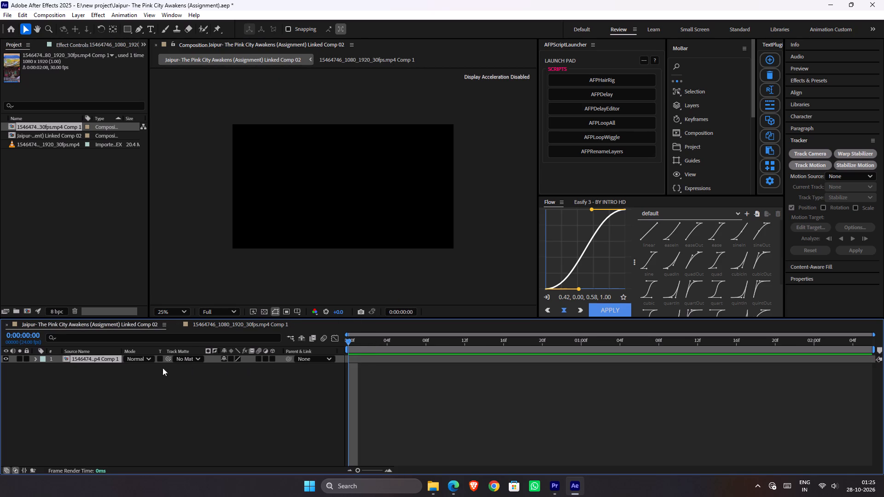
click(92, 362)
click(93, 358)
key(bracketleft)
key(bracketleft)
drag(350, 360, 581, 359)
key(bracketright)
drag(355, 359, 348, 363)
drag(353, 359, 582, 365)
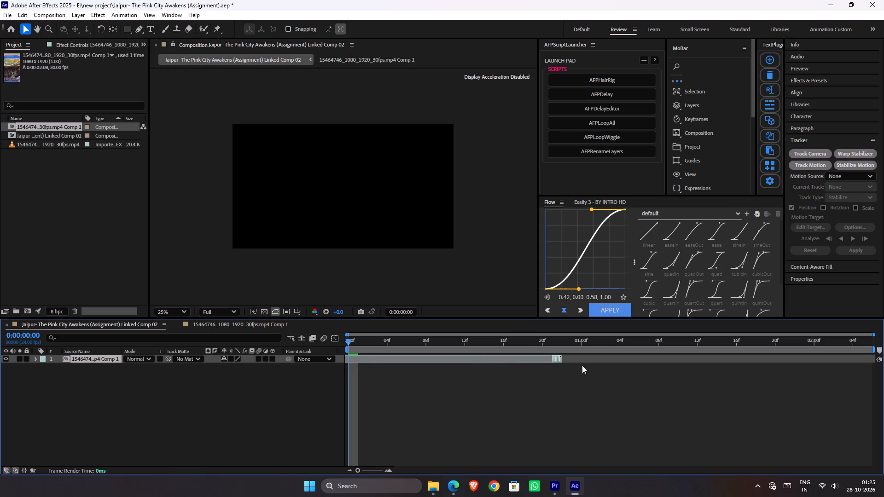
drag(582, 365, 874, 369)
drag(860, 358, 553, 381)
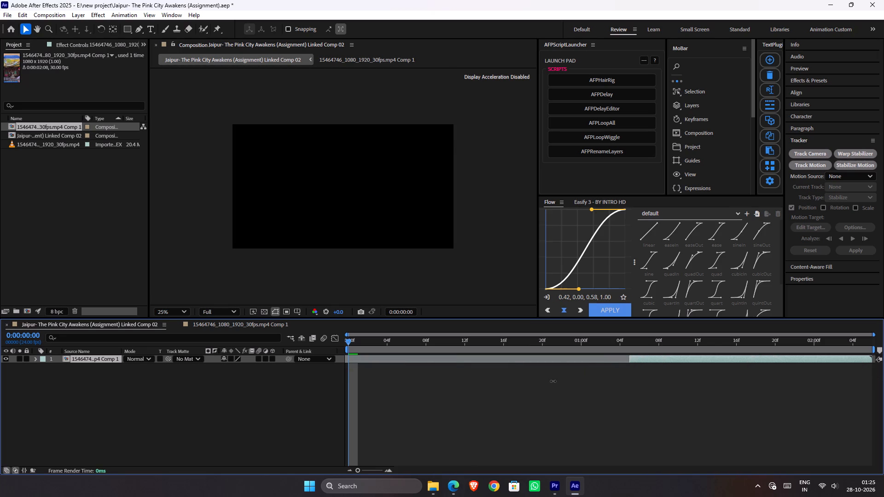
drag(553, 381, 250, 398)
drag(363, 359, 369, 359)
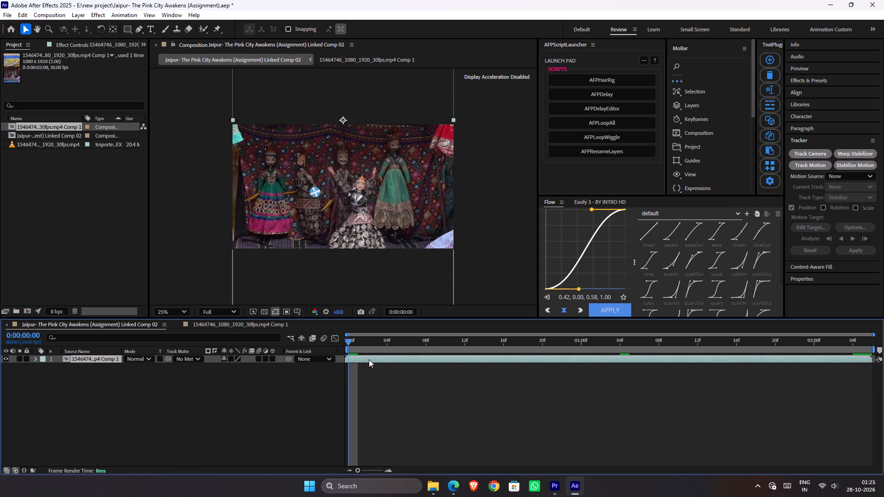
drag(369, 359, 369, 357)
key(bracketleft)
key(ctrl+s)
Check the layer end and compare the composition settings of the puppet pre-composition and the linked composition.
drag(423, 339, 803, 339)
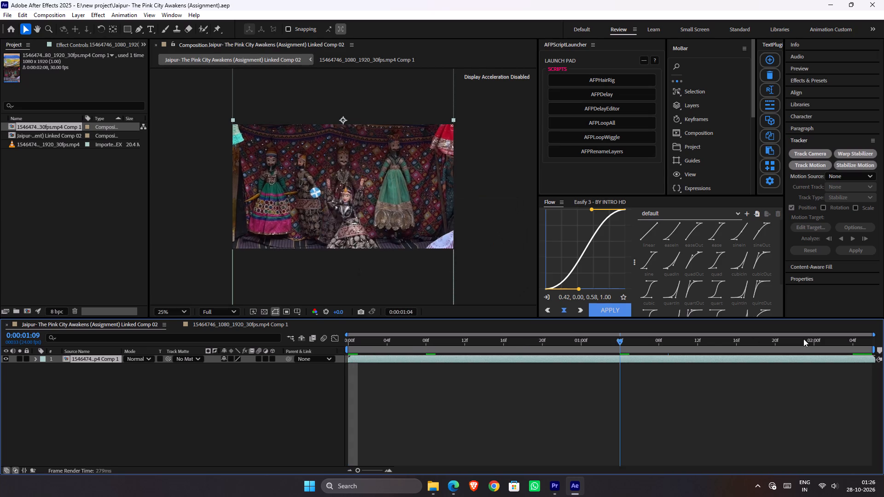
drag(803, 339, 883, 344)
double_click(808, 360)
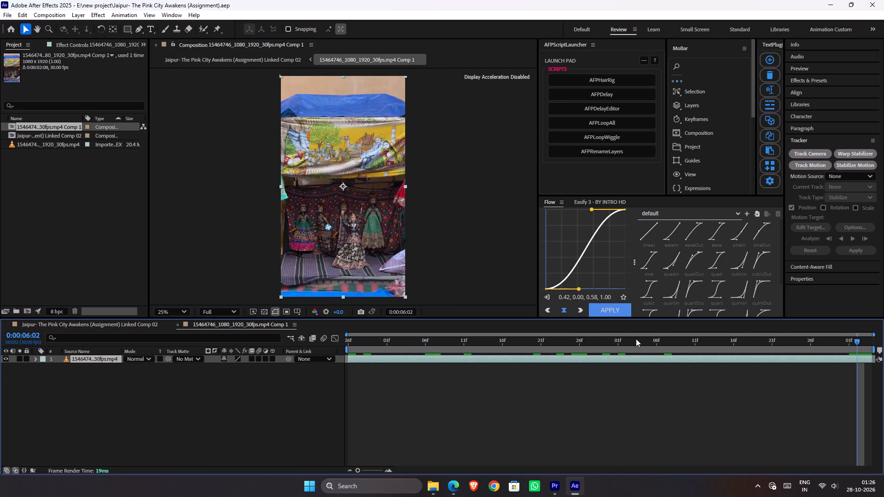
click(581, 355)
key(ctrl+k)
key(ctrl+k)
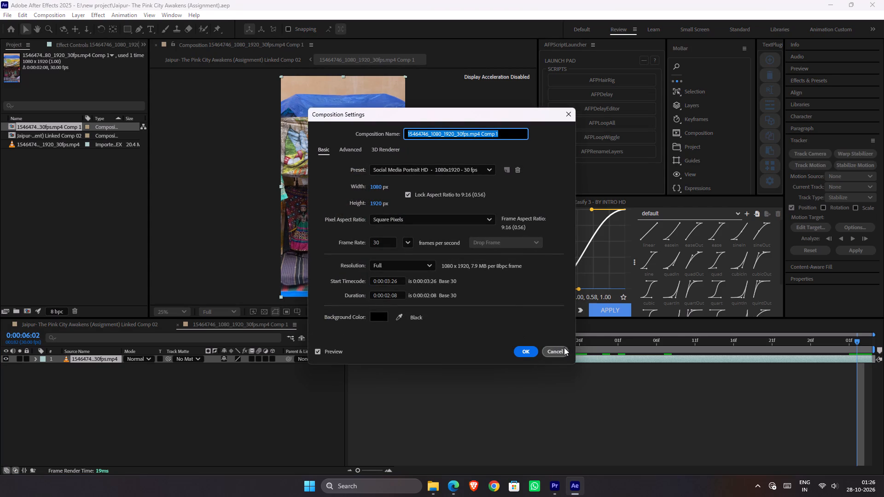
click(562, 348)
click(128, 328)
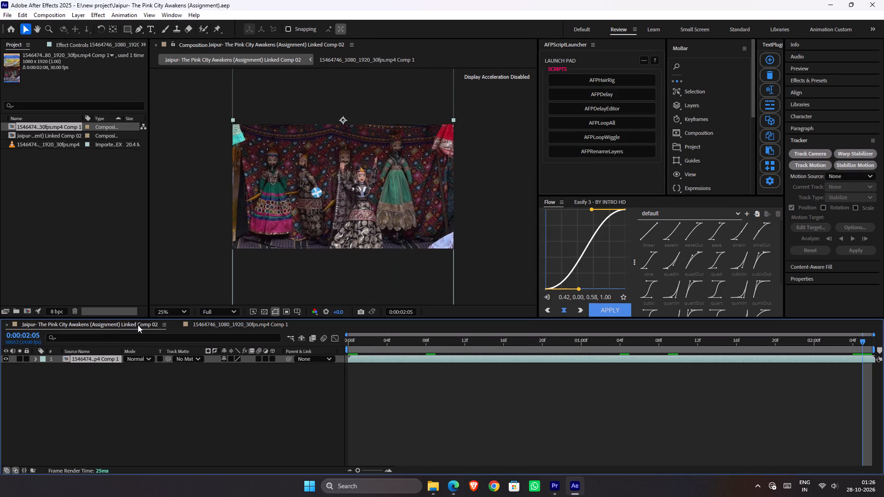
key(ctrl+k)
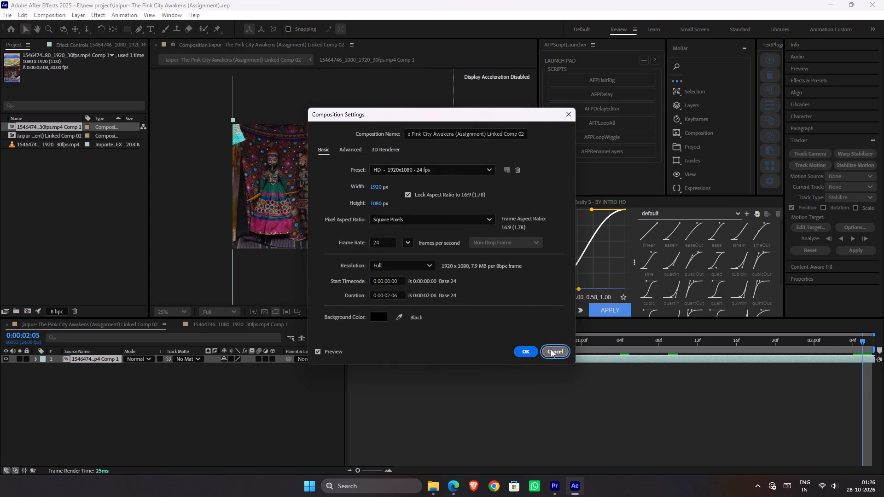
click(551, 349)
Set the puppet pre-composition's frame rate to 24 frames per second.
click(259, 325)
key(ctrl+k)
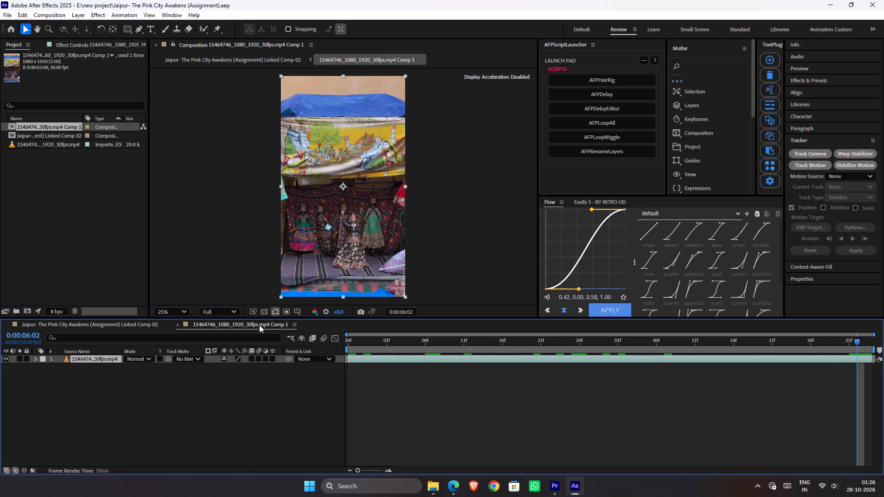
click(406, 237)
click(406, 240)
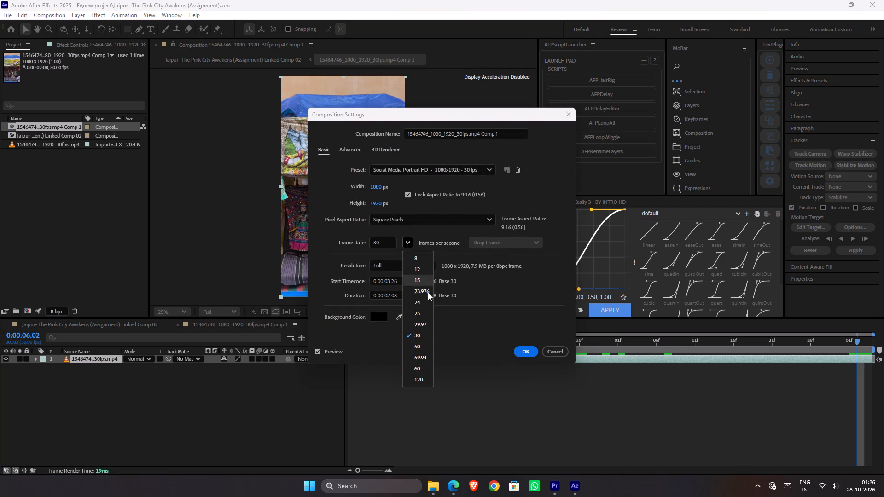
click(429, 305)
click(537, 351)
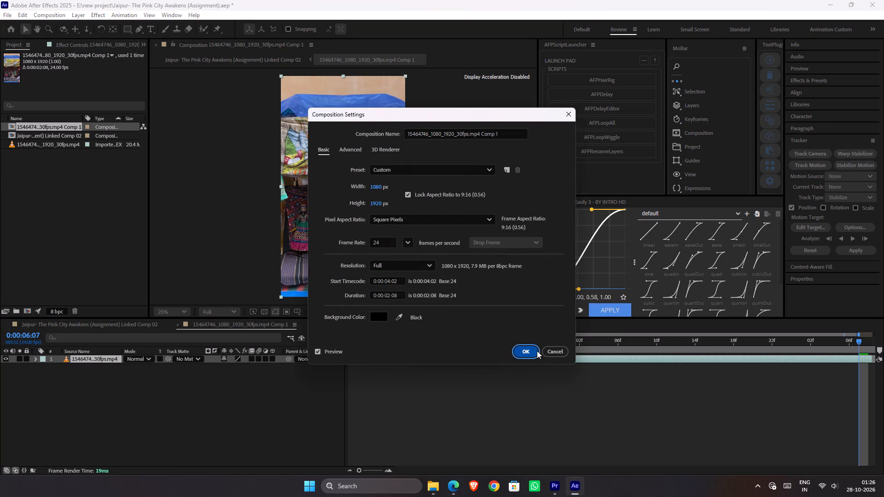
Extend the puppet footage's end to the end of the pre-composition, return to the linked composition and save the project.
alt+scroll(694, 387, down, 8)
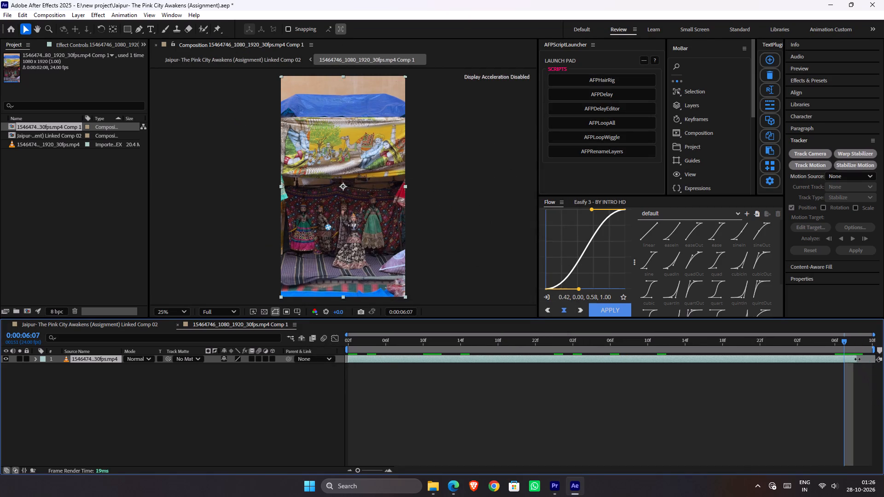
drag(857, 359, 866, 360)
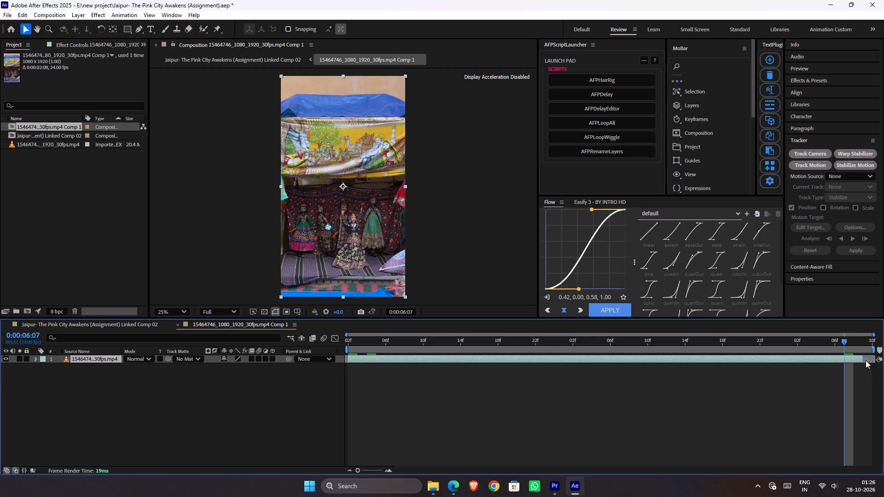
drag(866, 360, 868, 360)
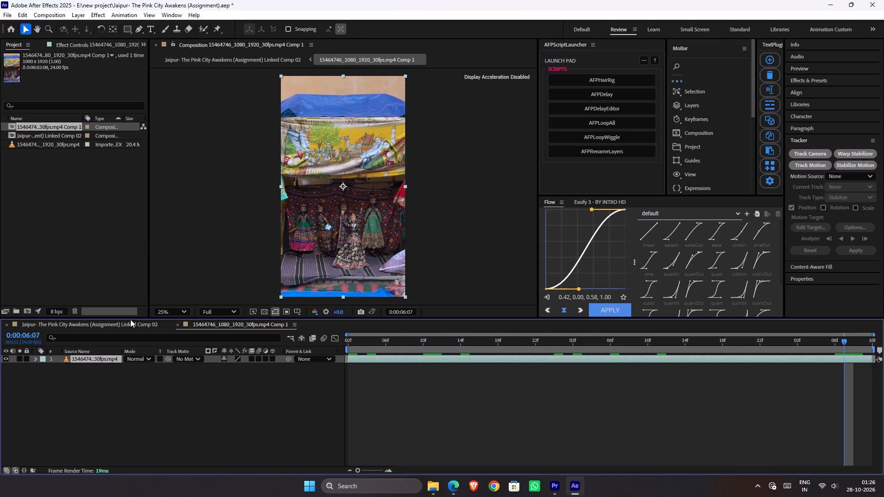
click(130, 319)
key(ctrl+s)
Preview the linked composition's playback from its first frame.
drag(382, 344, 270, 344)
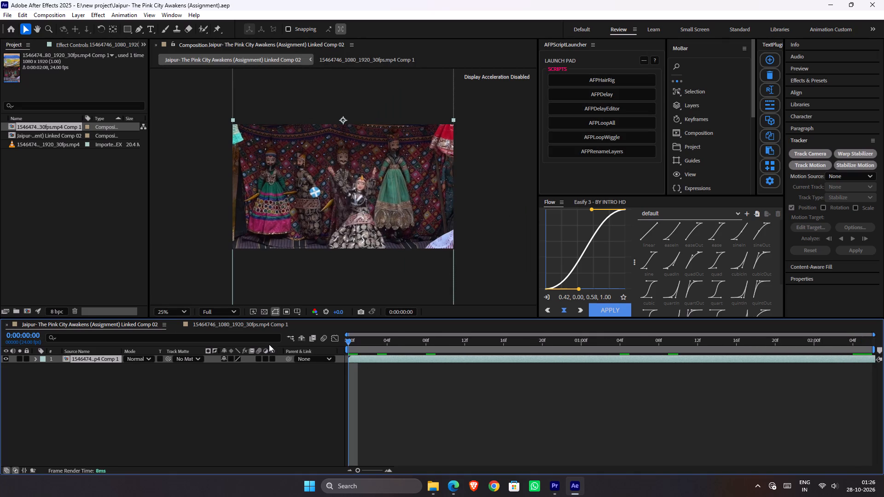
key(space)
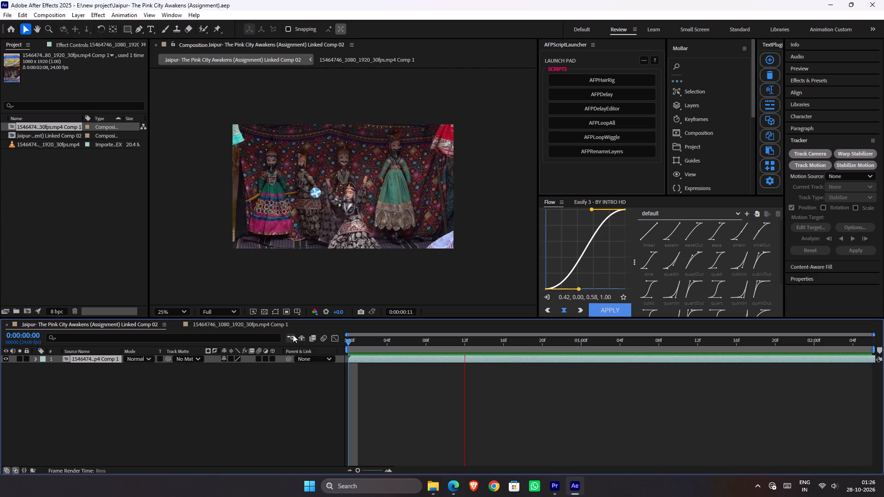
key(space)
Switch to Premiere Pro and hide the Video 2 track holding the linked puppet composition.
click(558, 482)
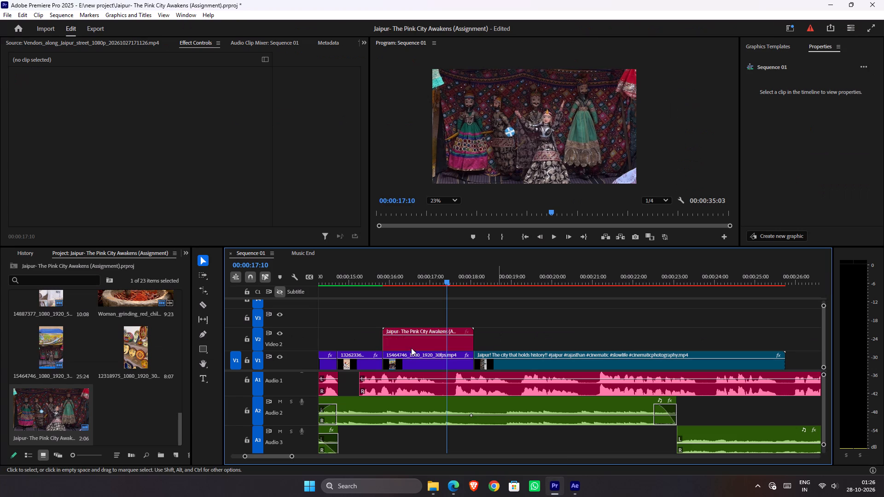
click(409, 350)
click(281, 335)
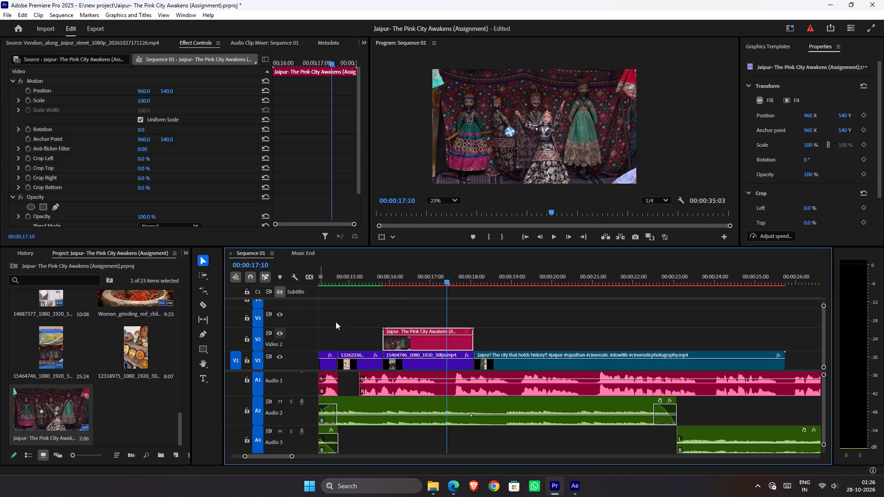
Play the sequence from about 15 seconds through the puppet clip with Video 2 hidden.
drag(394, 279, 364, 283)
key(space)
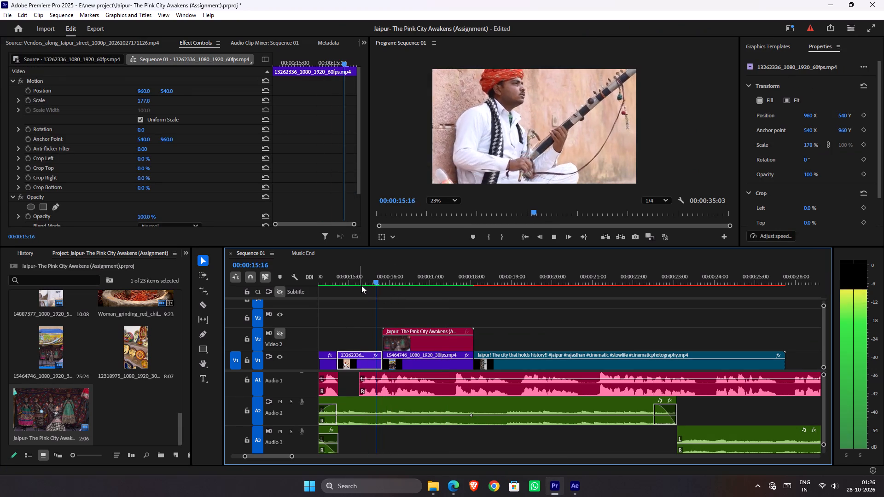
key(space)
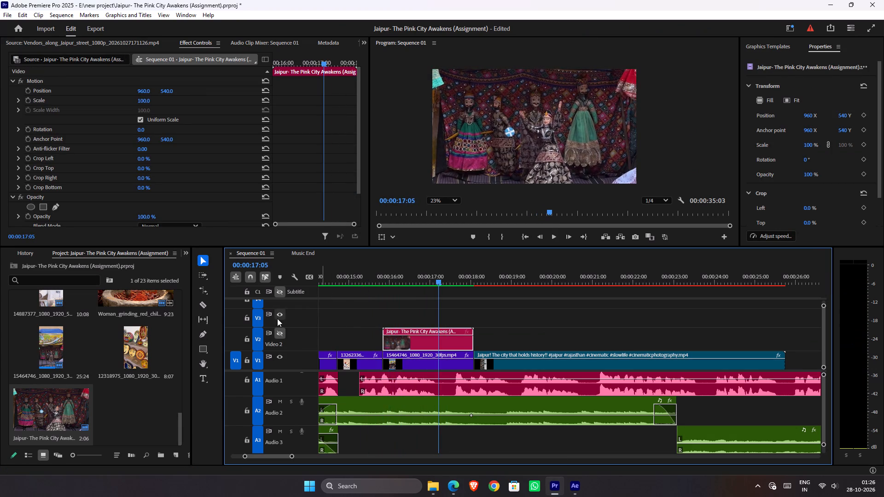
Show the Video 2 track again, save the Premiere project and switch to After Effects.
click(279, 334)
key(ctrl+s)
key(alt+Tab)
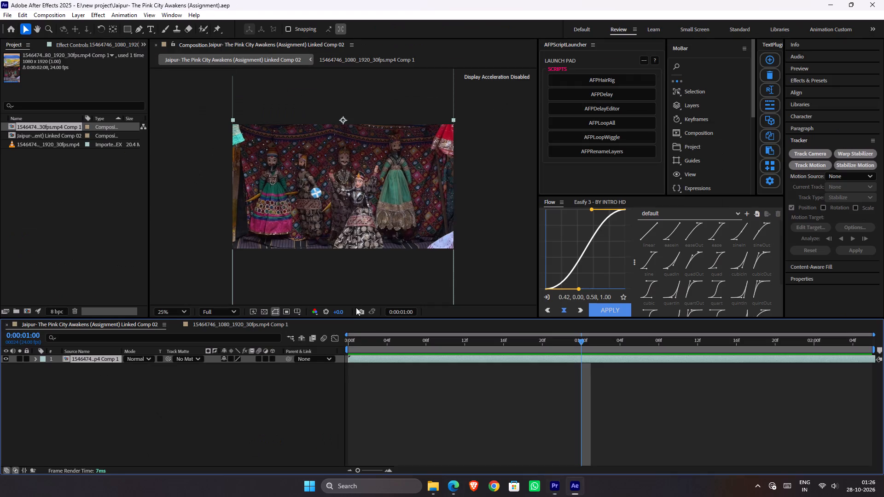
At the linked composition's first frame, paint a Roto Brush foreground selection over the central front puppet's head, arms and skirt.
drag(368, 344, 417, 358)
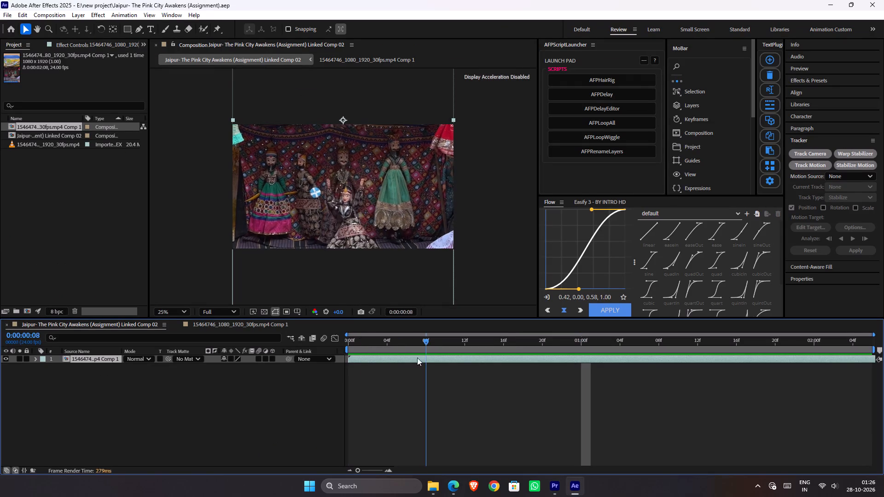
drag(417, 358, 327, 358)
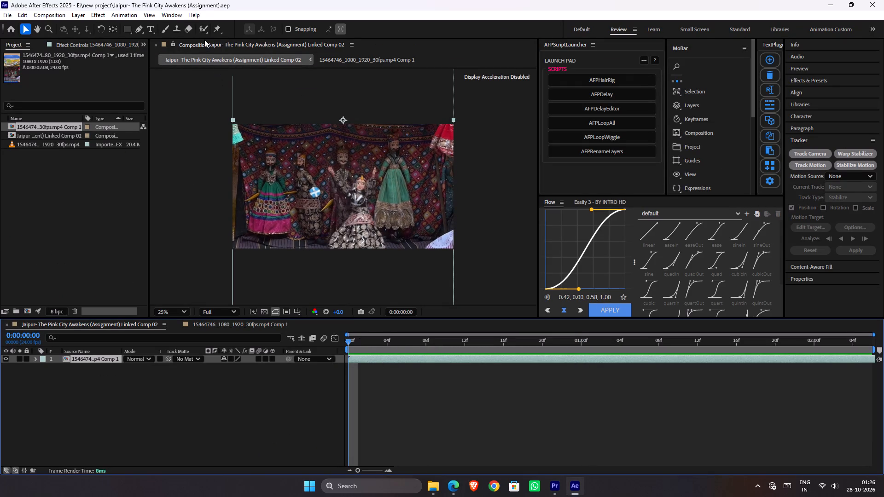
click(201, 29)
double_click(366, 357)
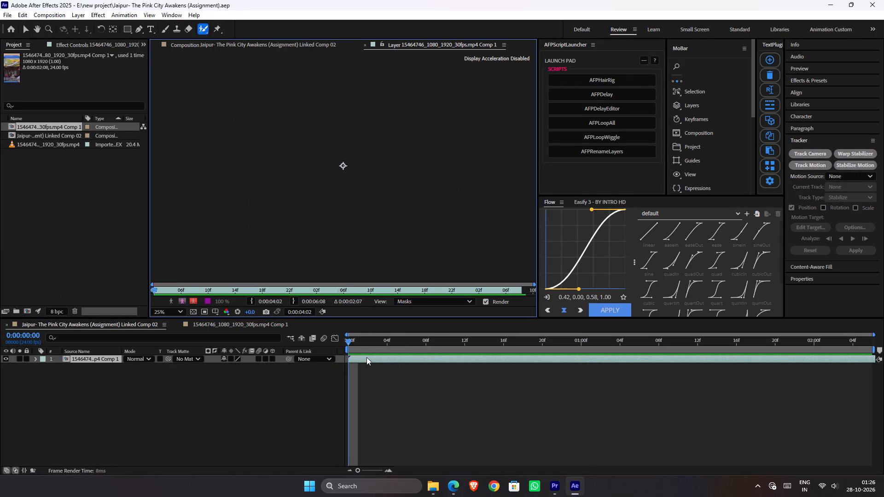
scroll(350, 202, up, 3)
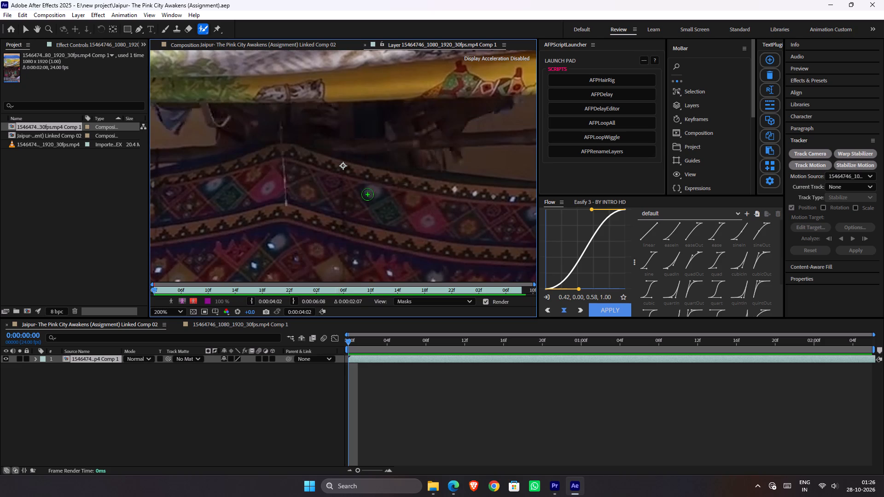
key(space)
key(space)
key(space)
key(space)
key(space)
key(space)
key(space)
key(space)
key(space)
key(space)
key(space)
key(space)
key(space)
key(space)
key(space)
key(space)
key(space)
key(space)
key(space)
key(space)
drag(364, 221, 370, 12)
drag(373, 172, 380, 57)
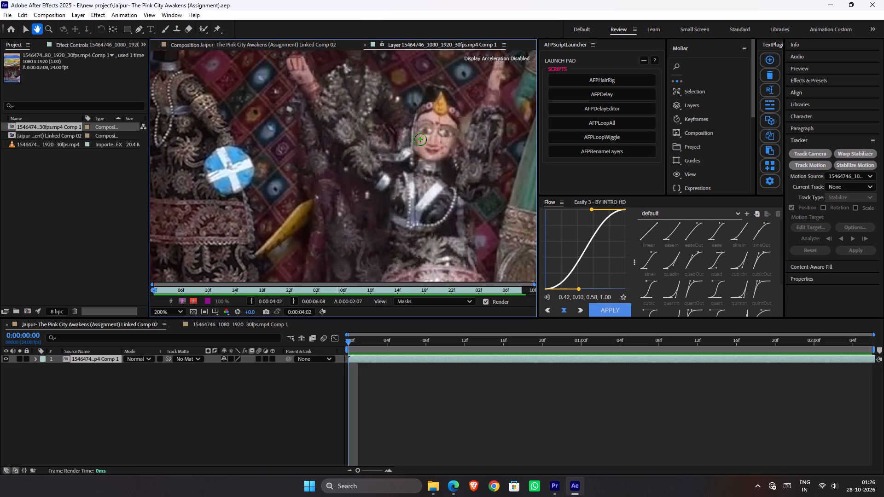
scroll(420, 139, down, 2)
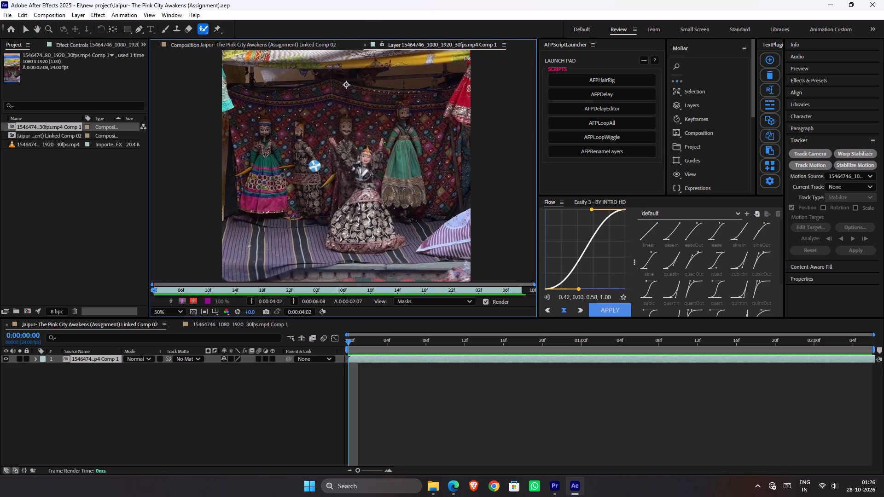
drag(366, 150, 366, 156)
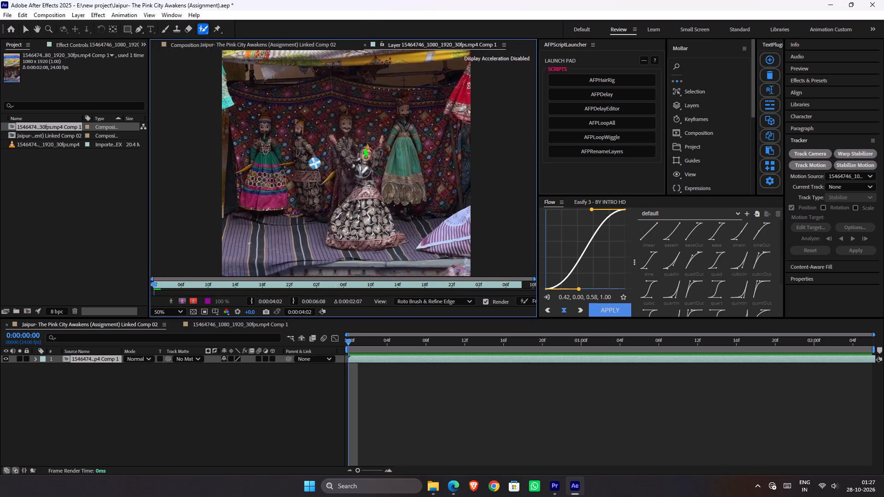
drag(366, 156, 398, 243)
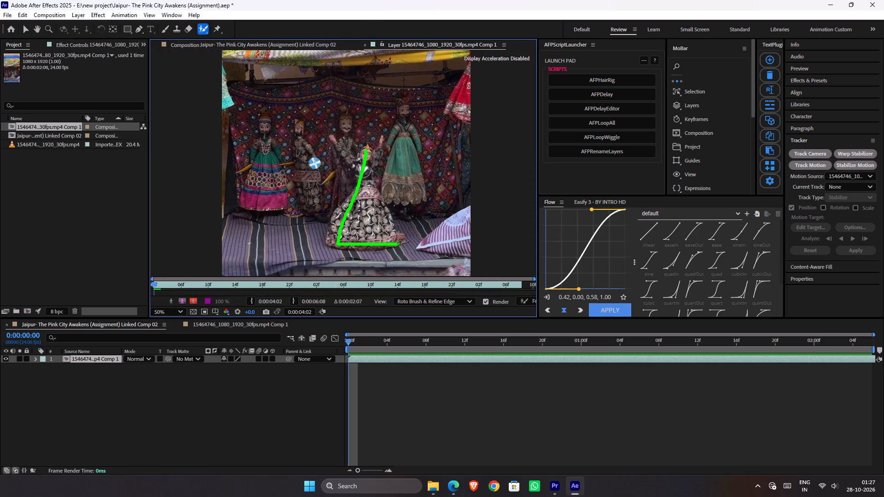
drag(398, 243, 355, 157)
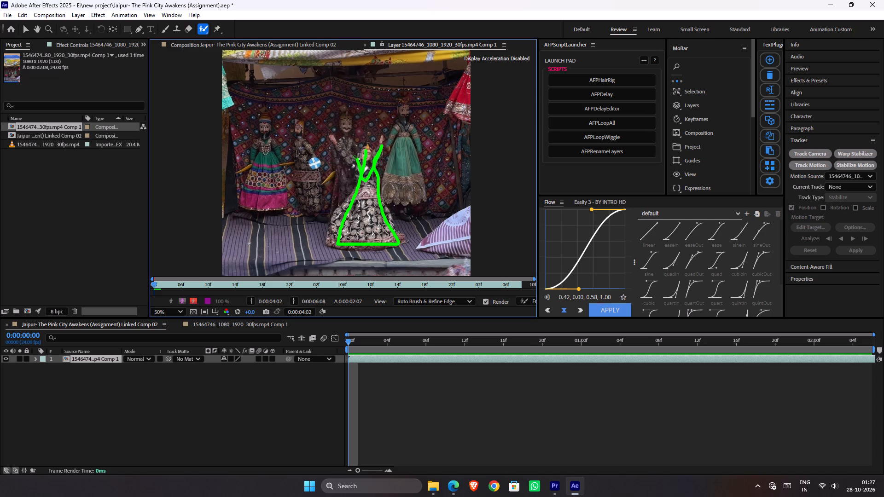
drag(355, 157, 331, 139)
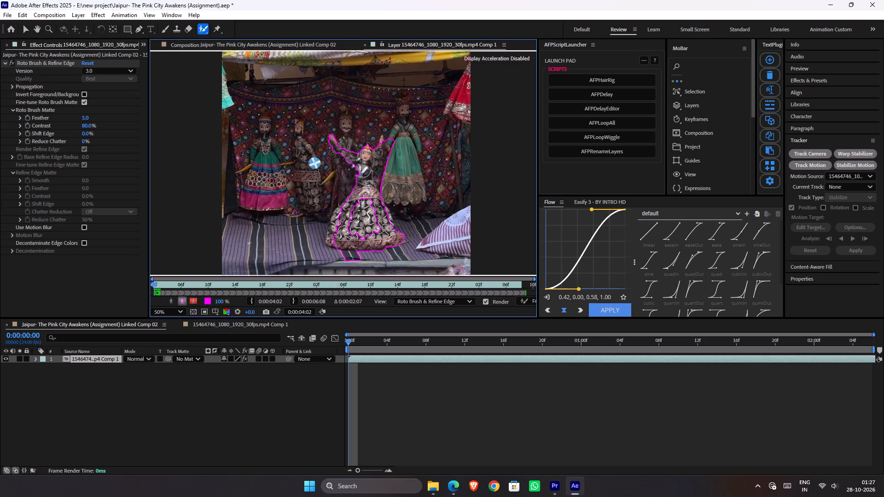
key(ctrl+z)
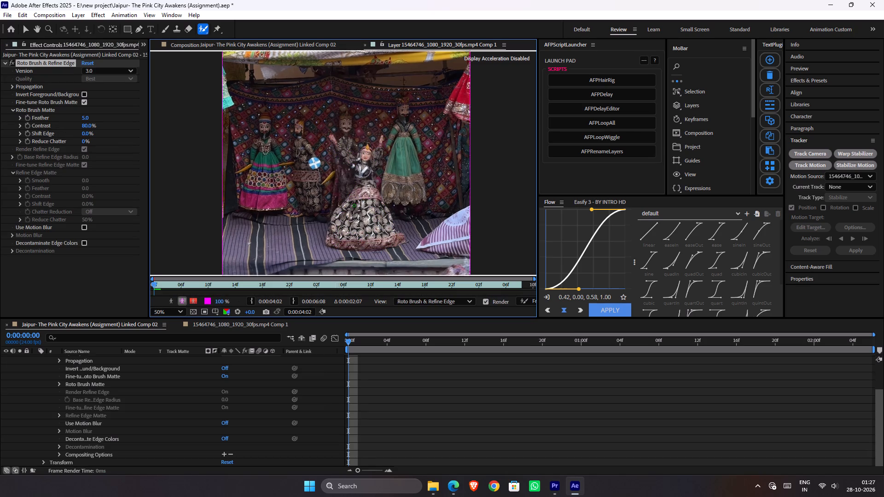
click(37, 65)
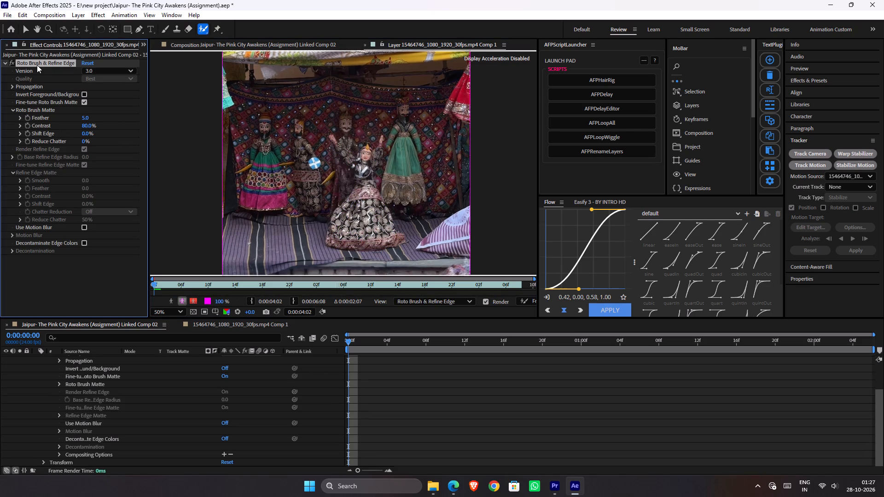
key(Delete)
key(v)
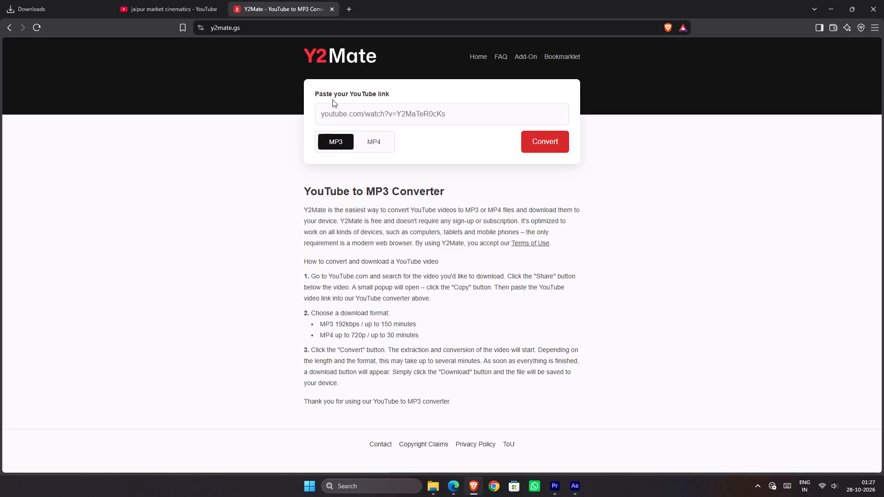
click(185, 0)
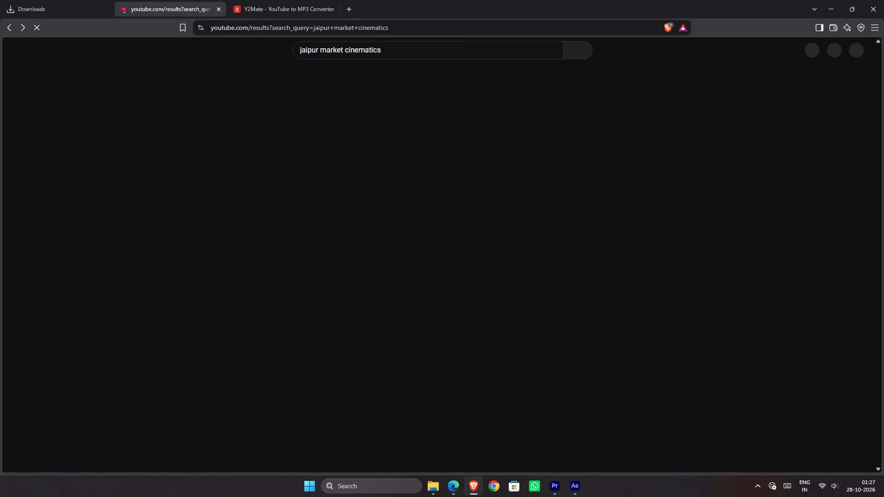
drag(461, 47, 454, 48)
drag(423, 52, 329, 52)
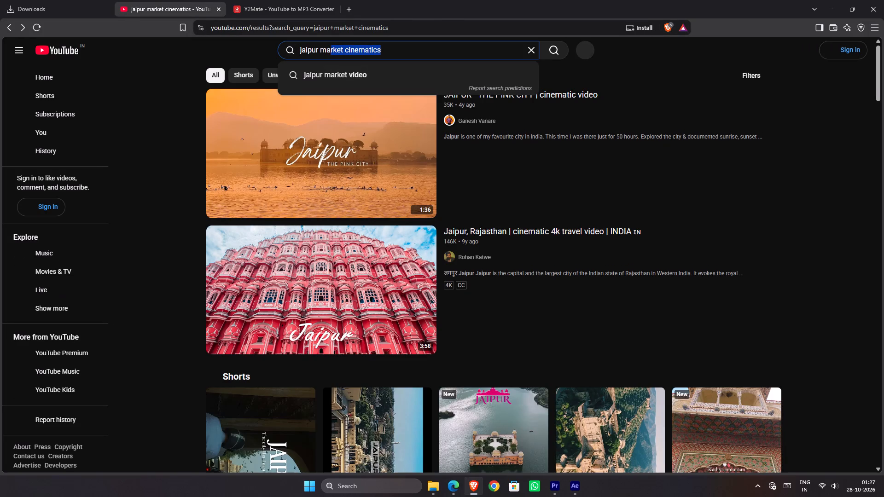
drag(329, 52, 277, 52)
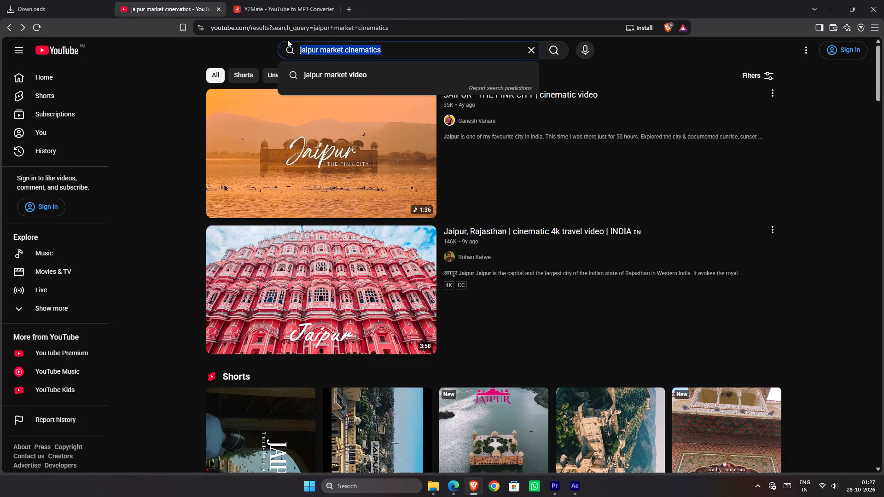
text(rajasthani)
key(space)
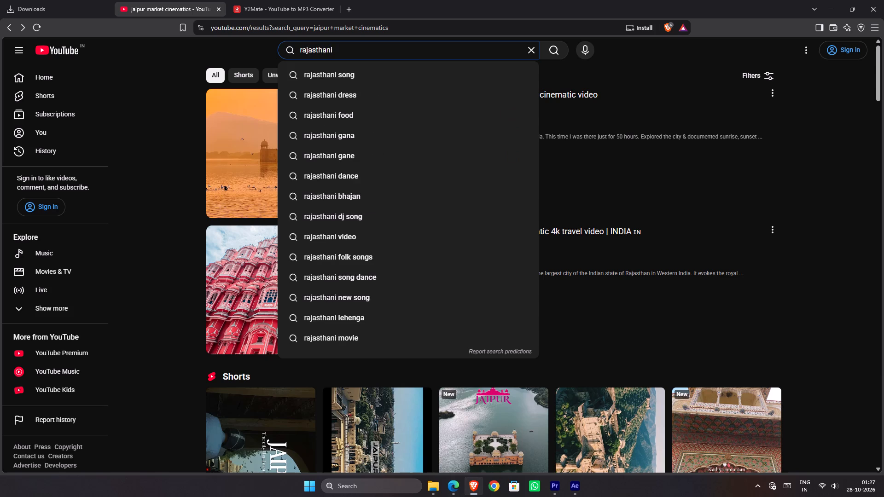
text(kath)
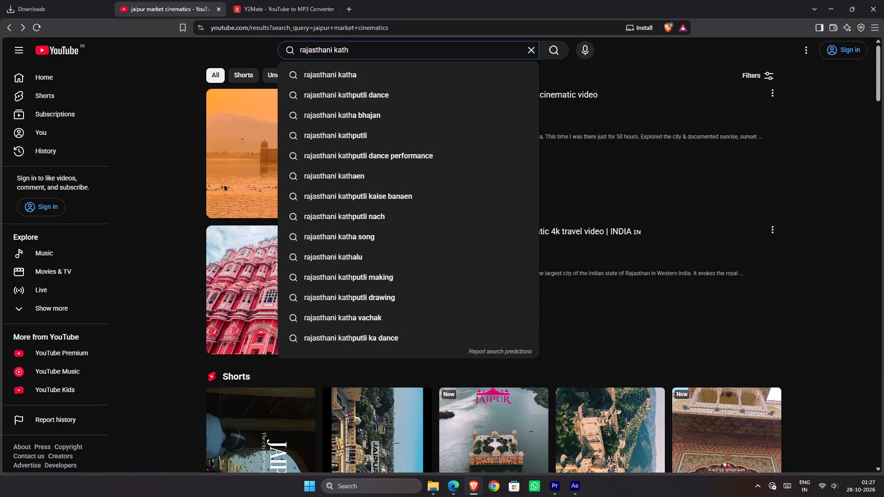
text(put)
text(li gree)
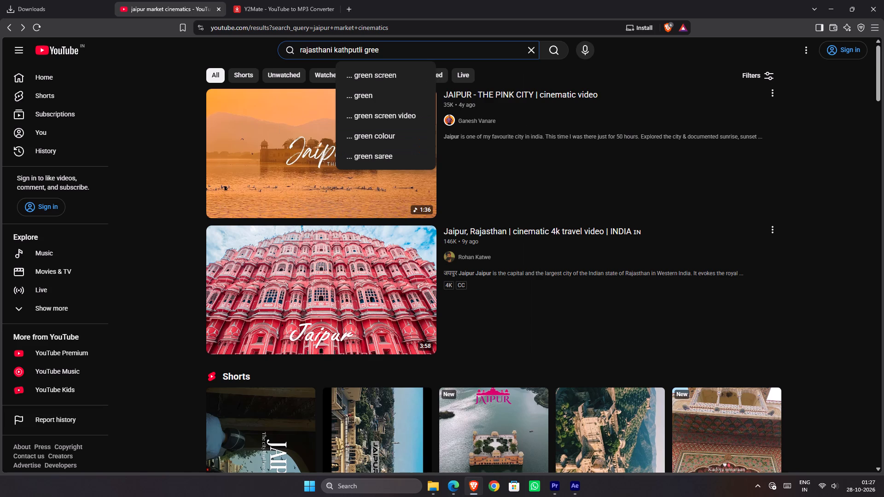
text(n)
key(space)
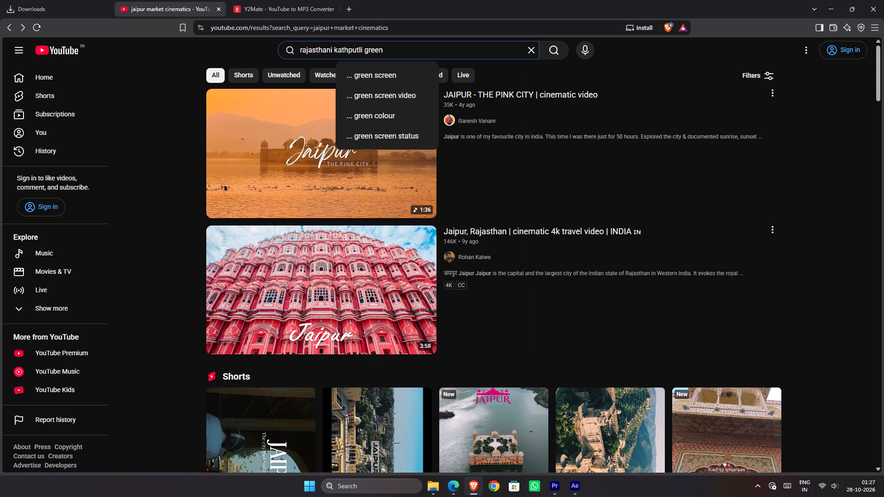
key(Down)
key(Return)
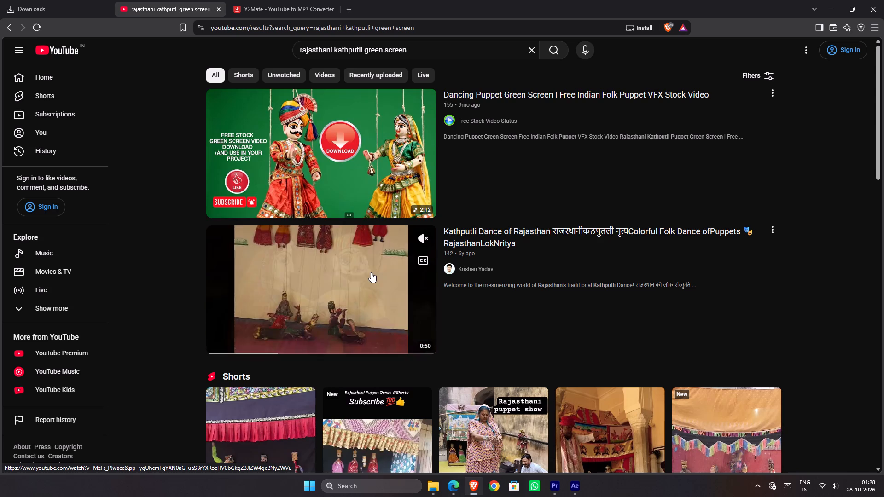
Browse the YouTube results for usable Rajasthani puppet green-screen footage.
scroll(371, 272, down, 2)
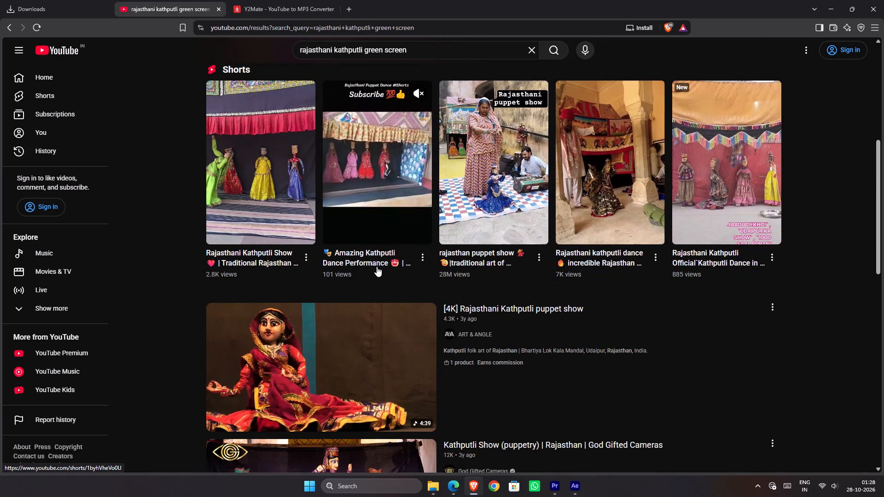
scroll(377, 266, down, 1)
scroll(369, 208, down, 2)
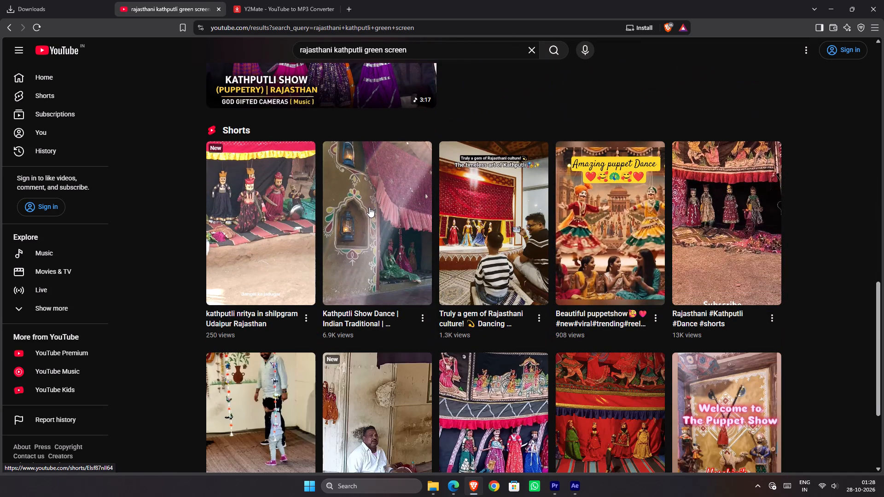
scroll(370, 205, down, 1)
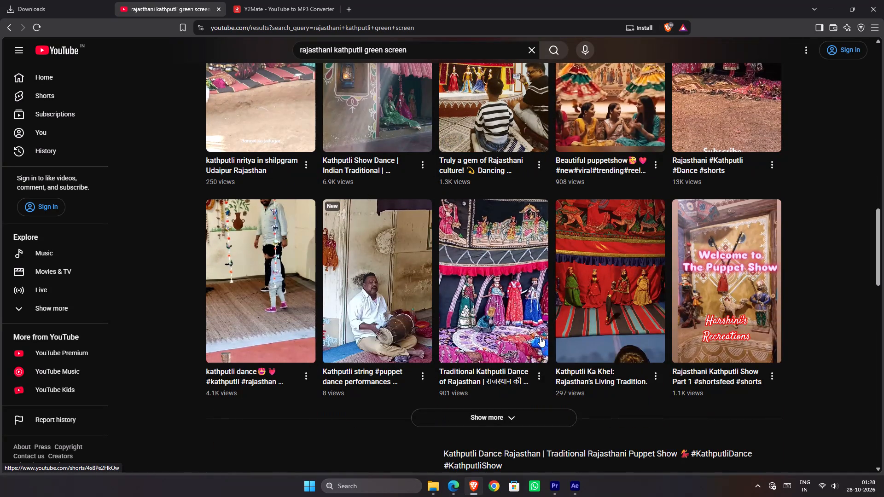
scroll(459, 141, up, 2)
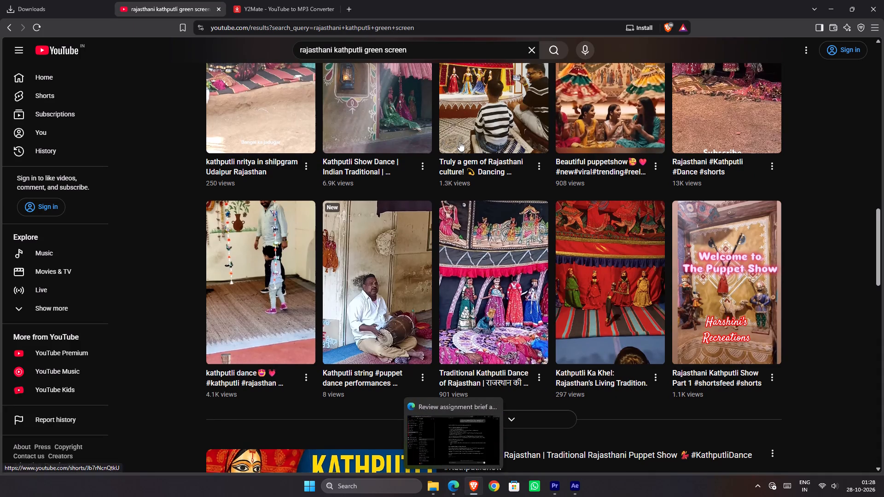
scroll(459, 141, up, 7)
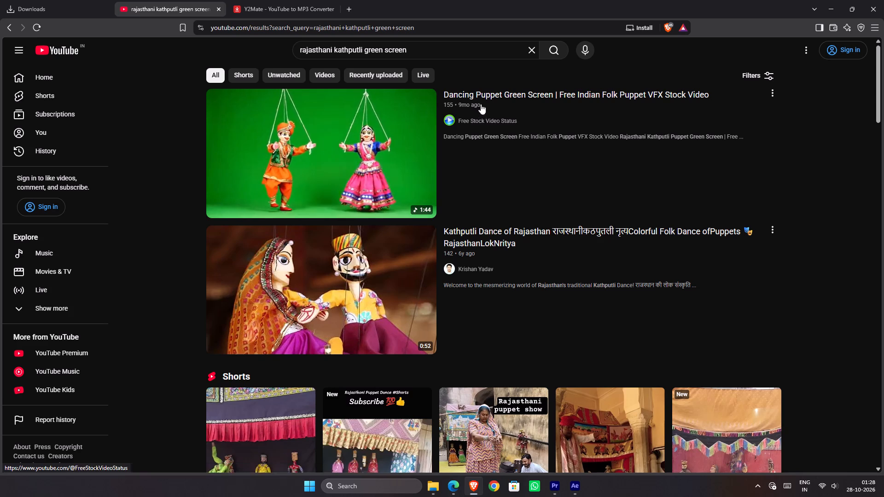
Switch to Premiere Pro and delete the linked puppet composition from Video 2 and from the project's media.
click(555, 482)
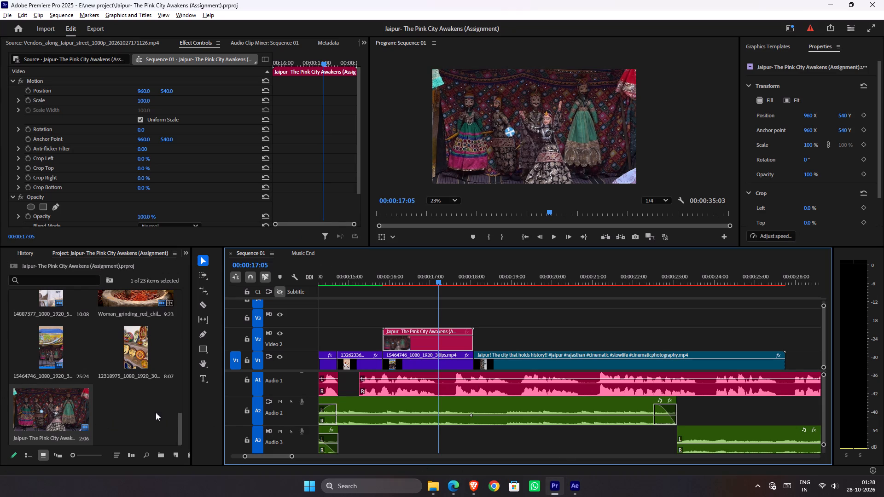
click(432, 346)
key(Delete)
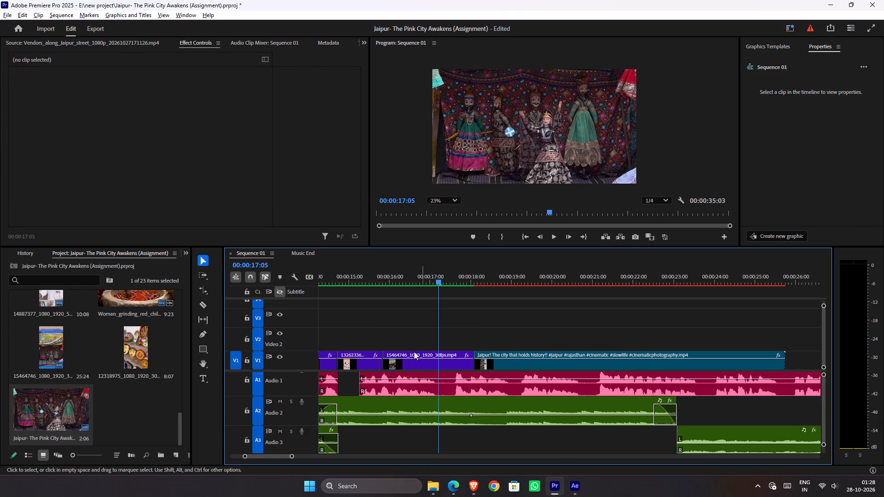
click(77, 410)
key(Delete)
Switch to After Effects, delete both compositions and the puppet footage from the project, and save the project.
click(583, 488)
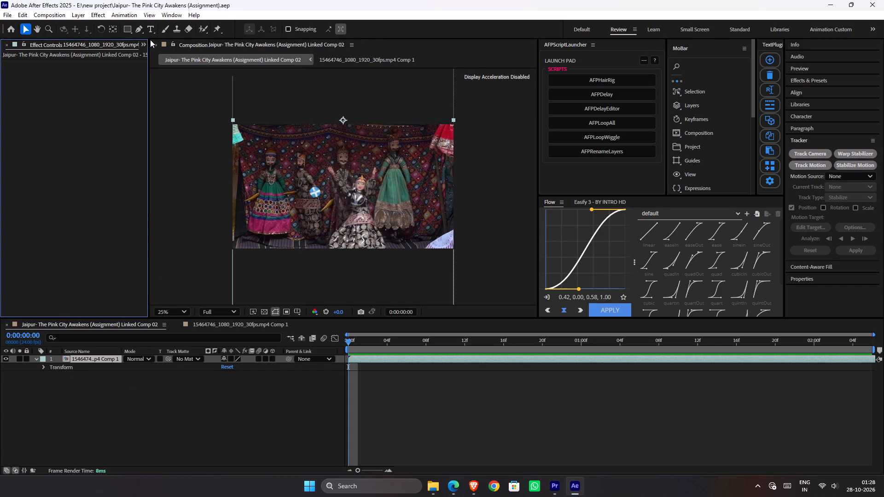
click(144, 41)
click(151, 57)
drag(61, 182, 29, 105)
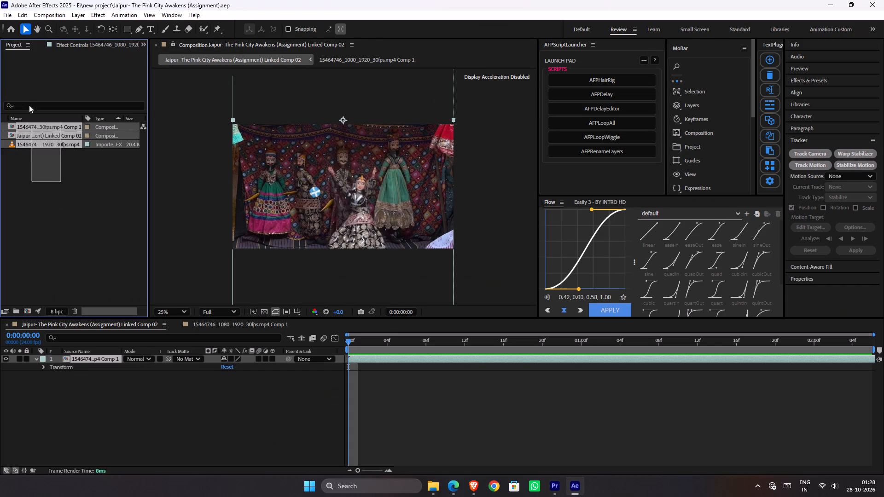
drag(29, 105, 27, 103)
key(Delete)
key(Return)
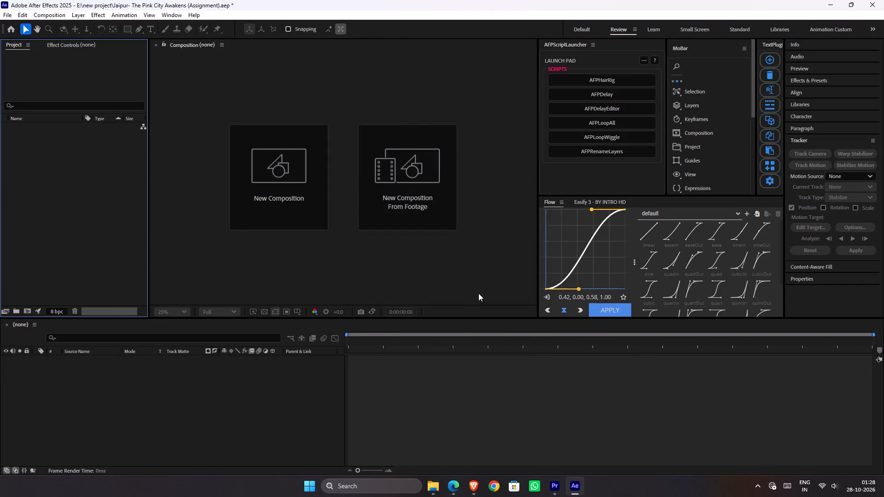
key(ctrl+s)
click(445, 491)
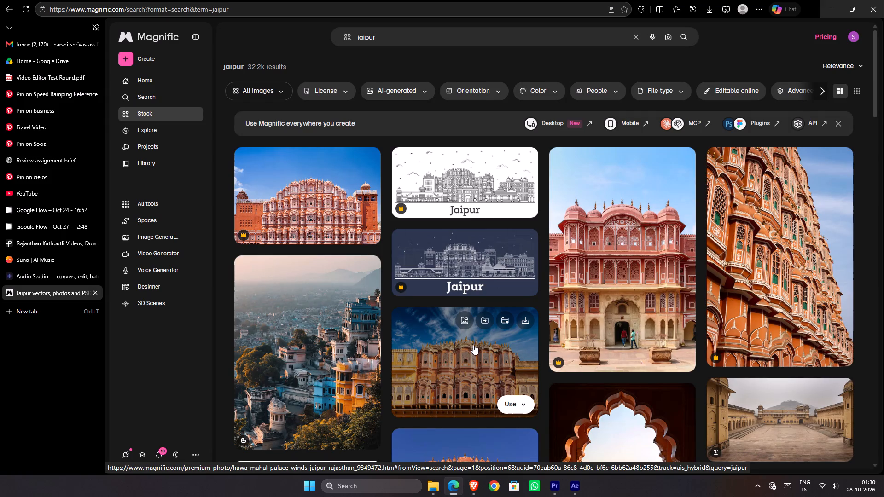
Browse the Jaipur stock image results for visuals that could suit the video.
scroll(473, 344, down, 1)
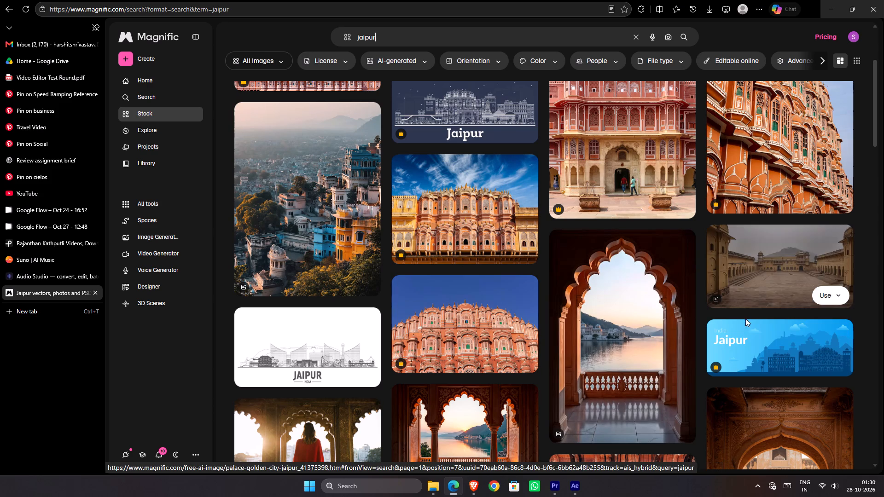
scroll(411, 320, down, 1)
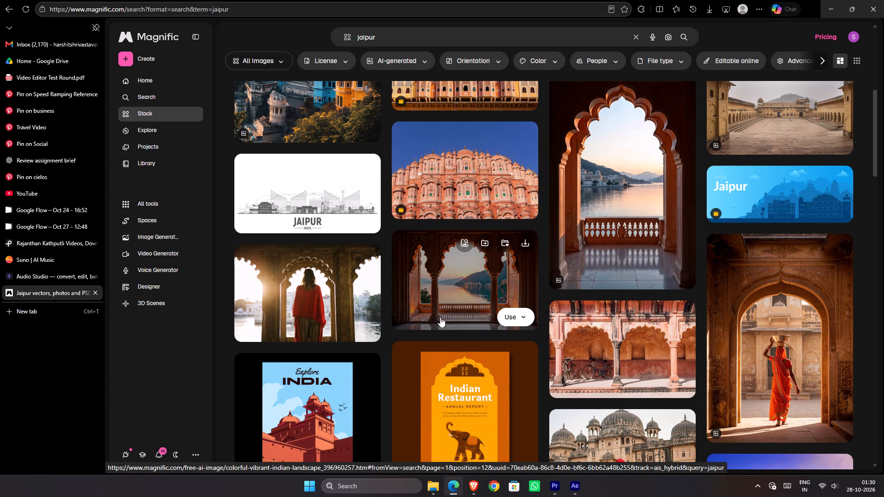
scroll(450, 312, down, 2)
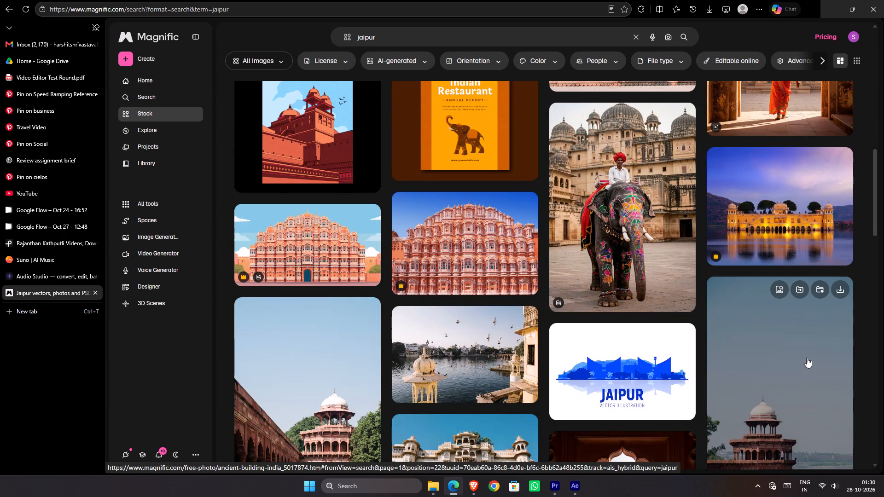
scroll(726, 339, down, 2)
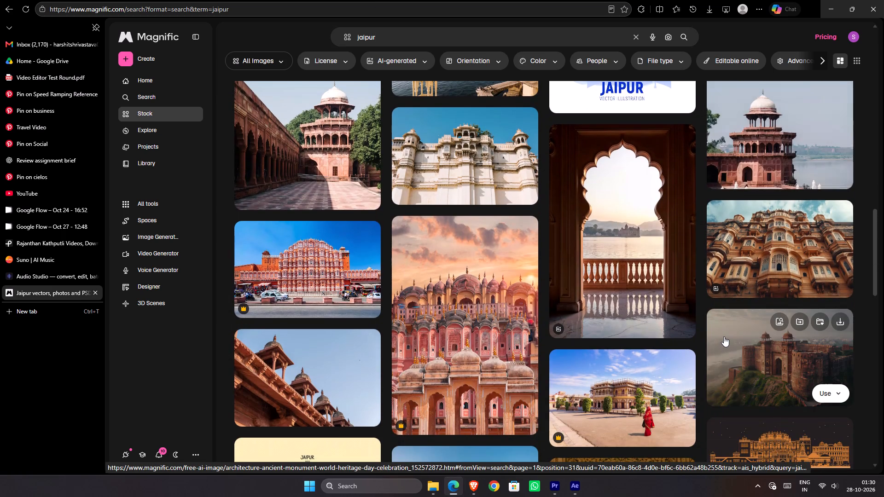
scroll(593, 300, down, 1)
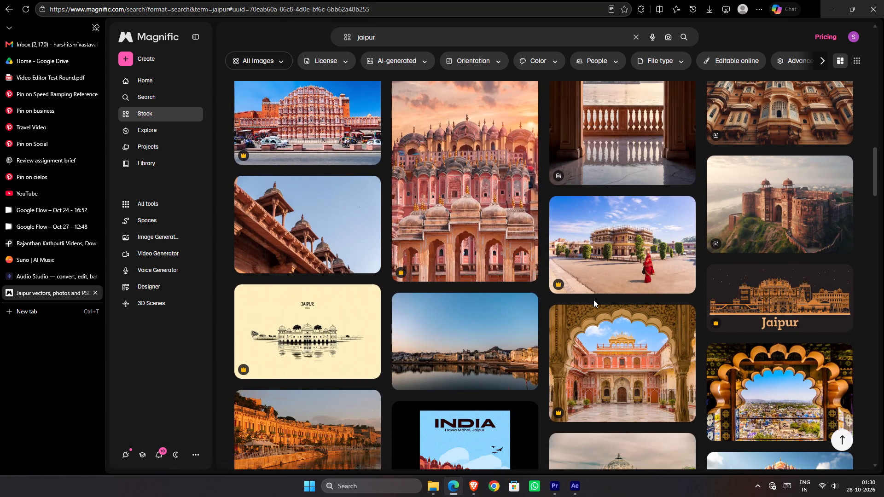
scroll(593, 300, down, 1)
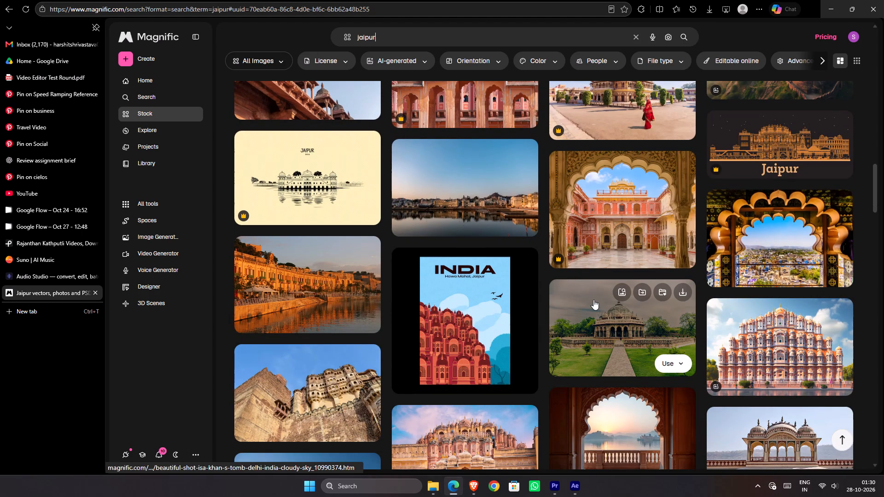
scroll(596, 291, down, 1)
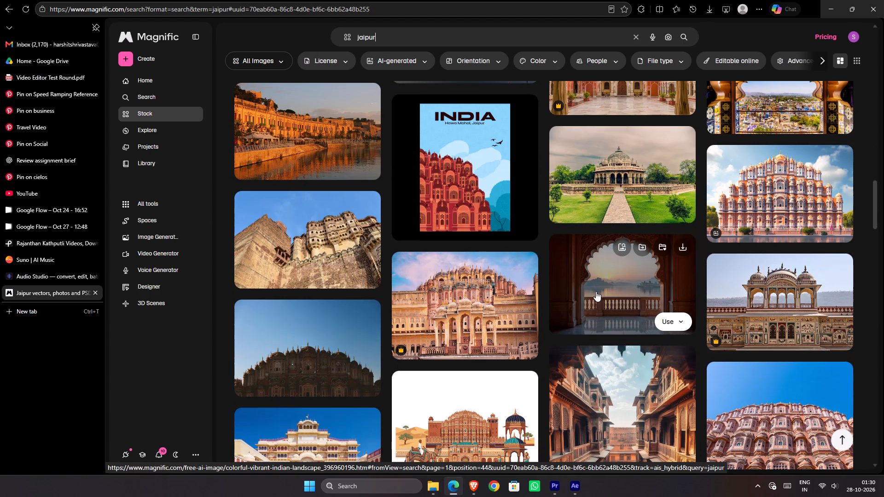
scroll(598, 288, down, 1)
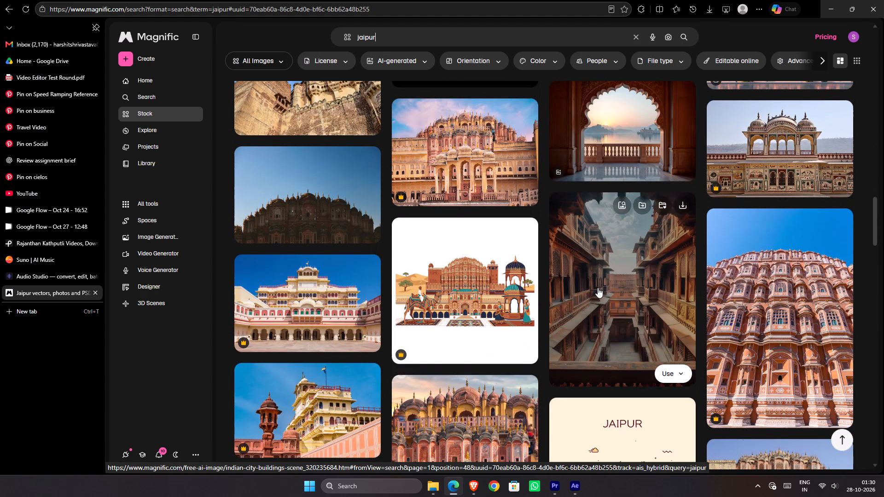
scroll(598, 288, down, 2)
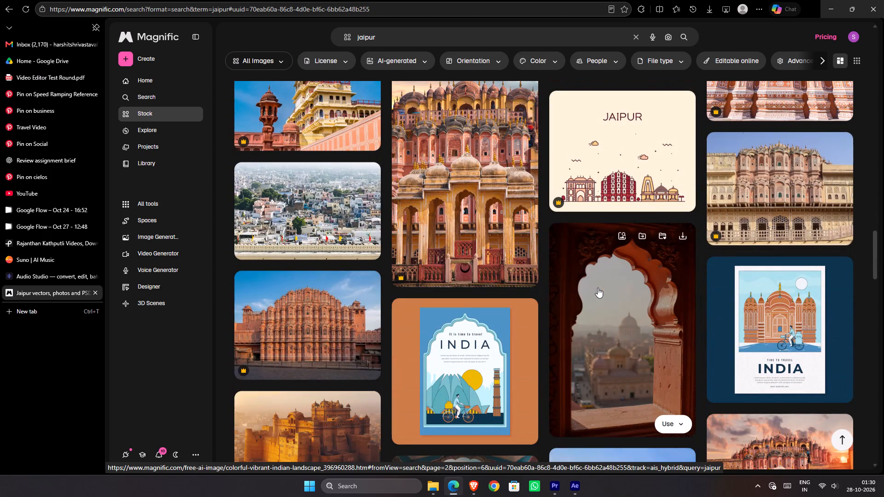
scroll(598, 288, up, 9)
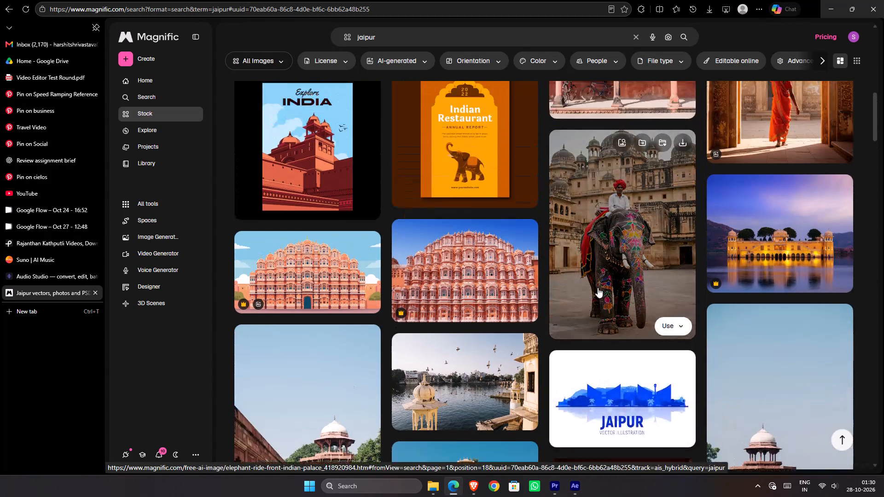
scroll(598, 288, up, 4)
Switch to After Effects and open the settings for a new composition.
click(584, 489)
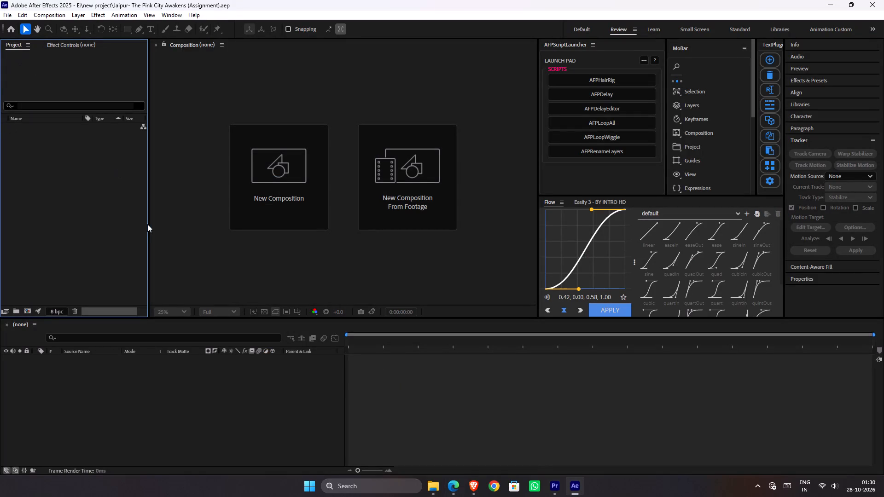
click(29, 308)
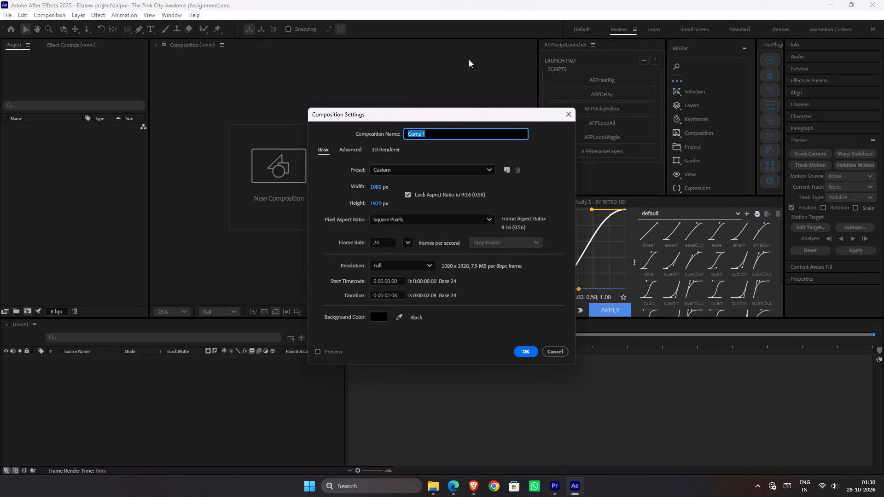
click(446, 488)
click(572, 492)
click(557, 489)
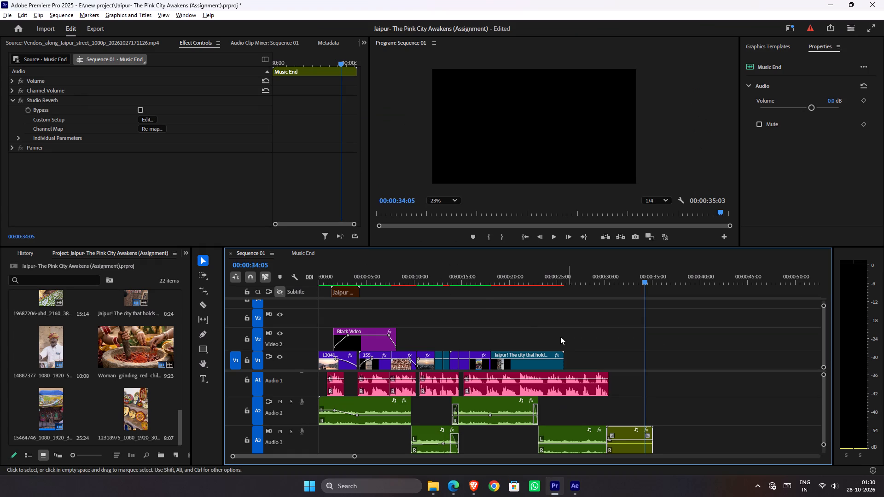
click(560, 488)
click(453, 484)
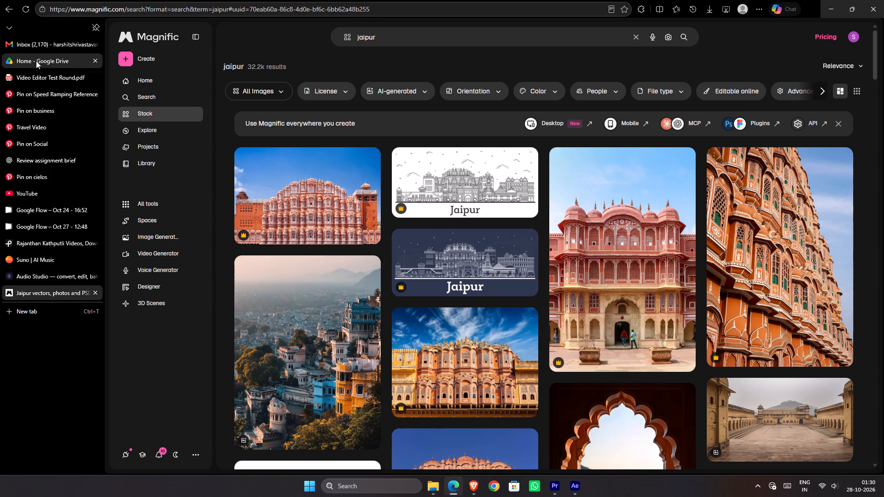
click(34, 75)
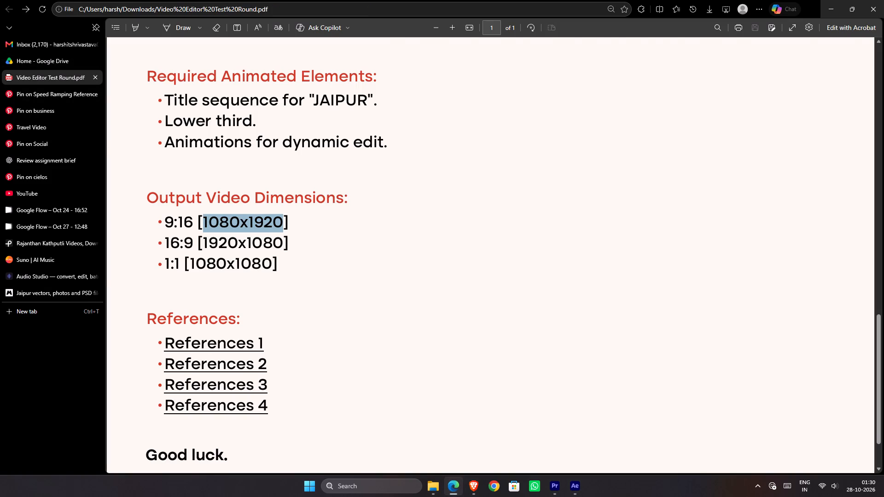
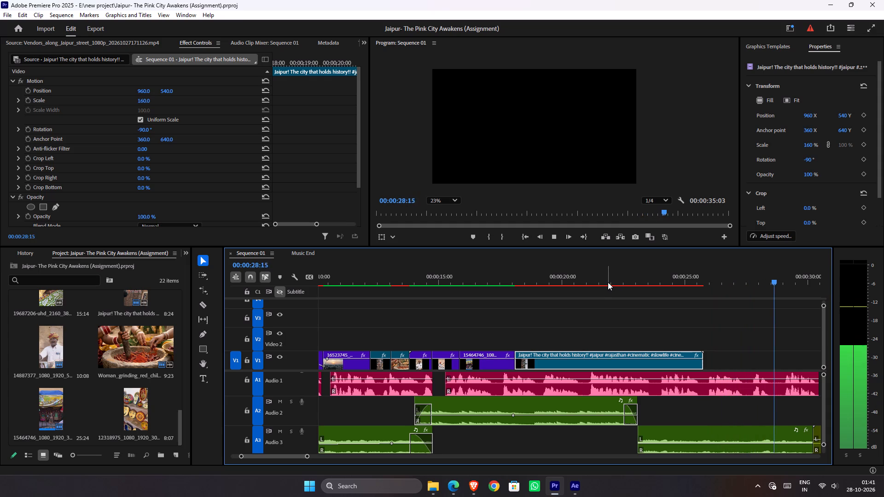
key(minus)
key(minus)
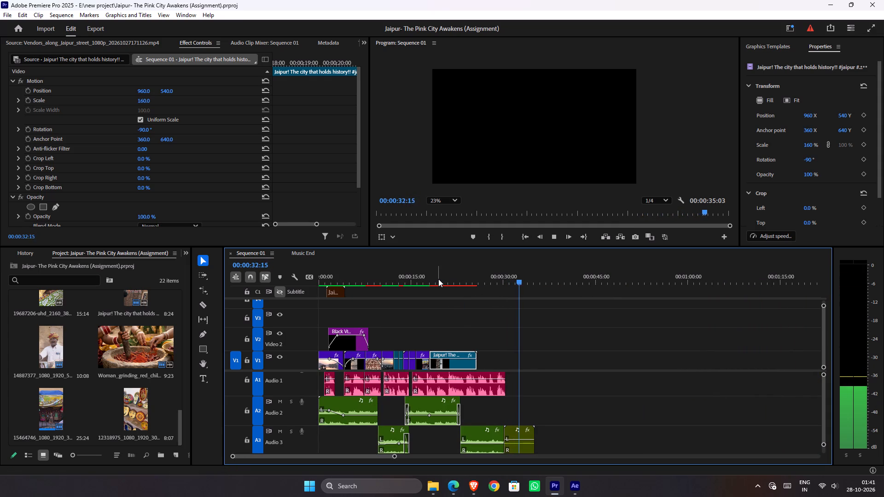
key(space)
drag(438, 279, 339, 276)
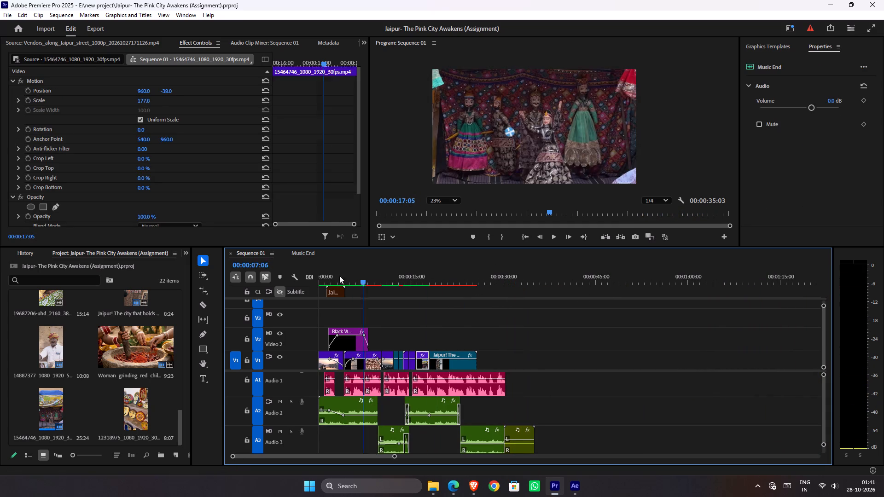
drag(339, 276, 270, 276)
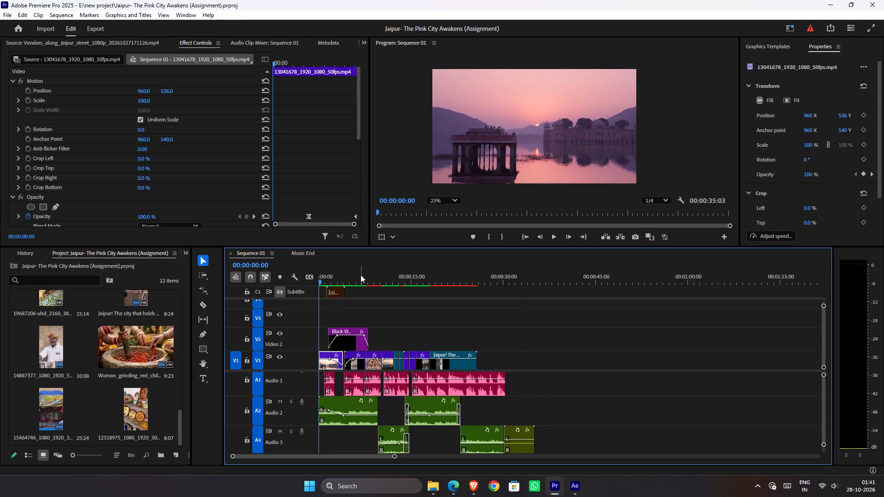
drag(397, 276, 404, 278)
drag(404, 278, 411, 281)
key(space)
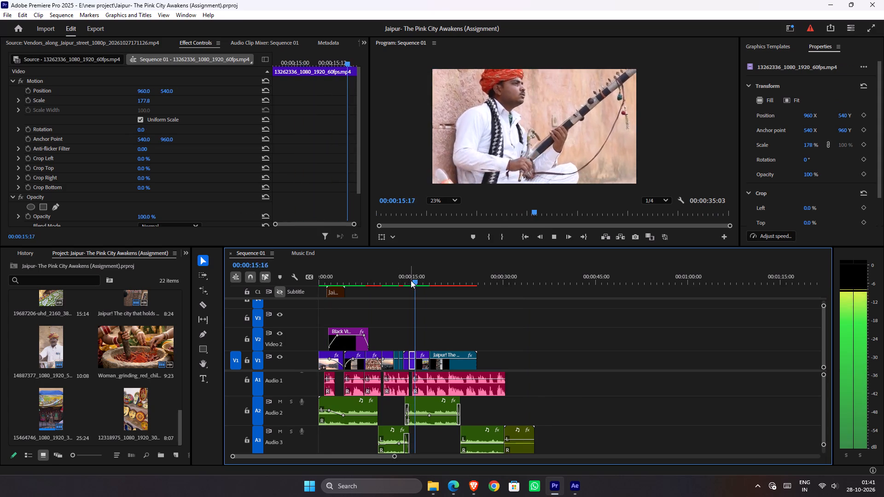
key(space)
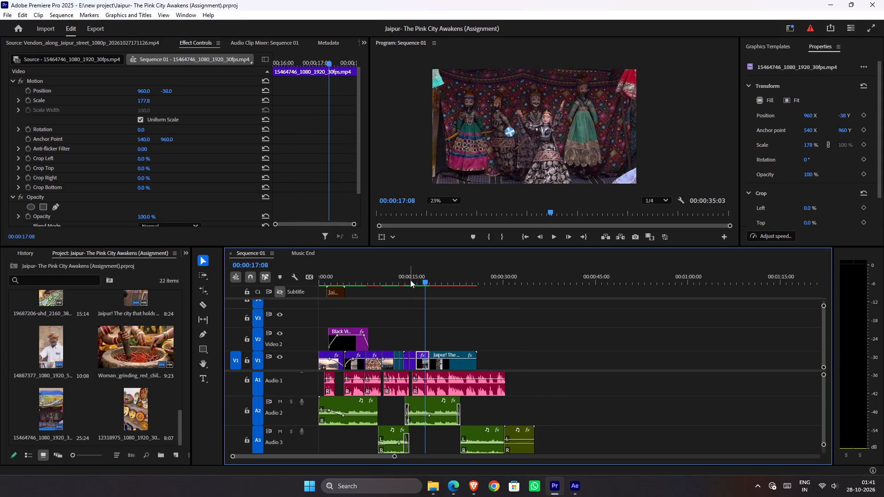
key(space)
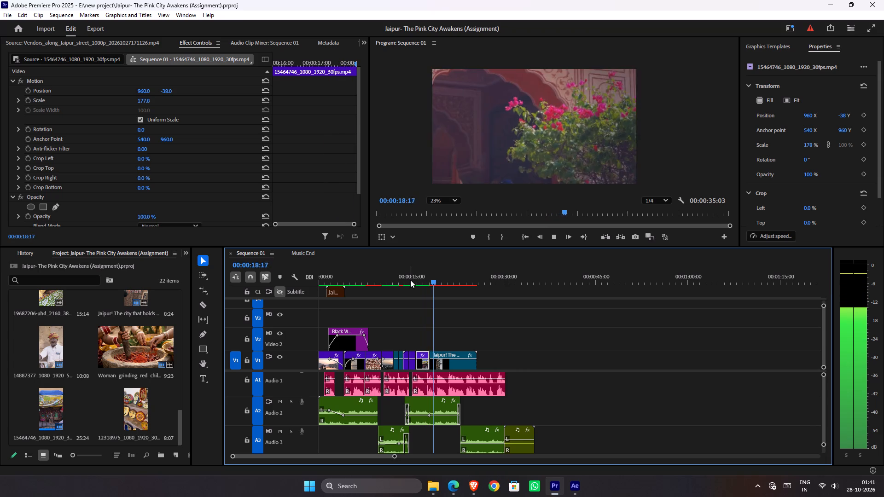